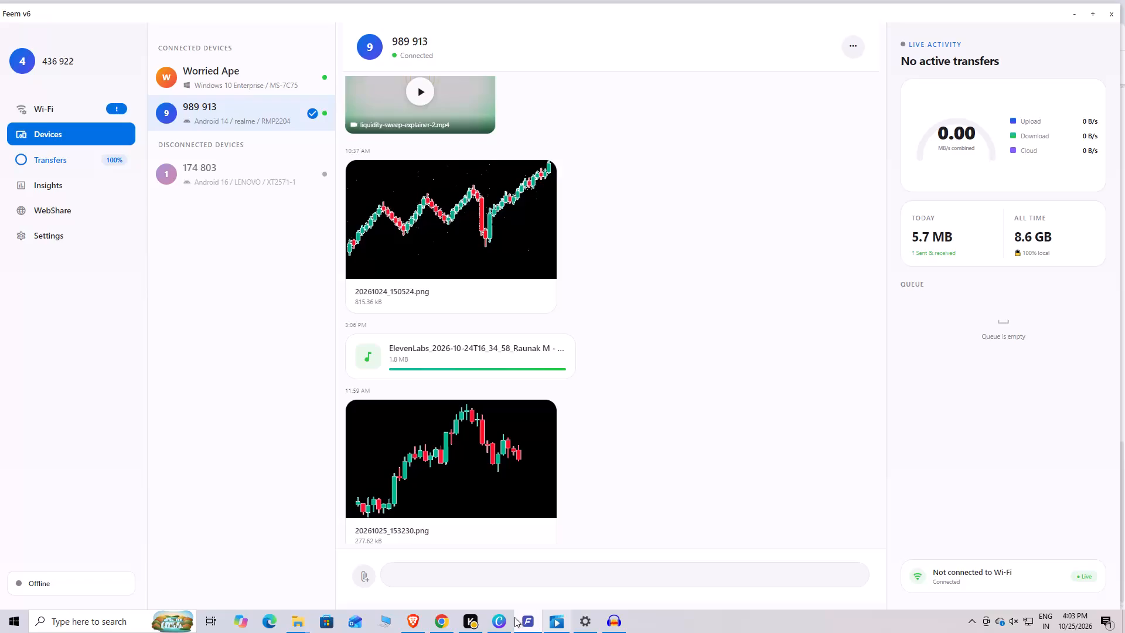
# Switch to Canva, move the playhead to about 3:38 just after the Liquidity Pool clips end, and show the uploaded images.
pyautogui.click(502, 613)
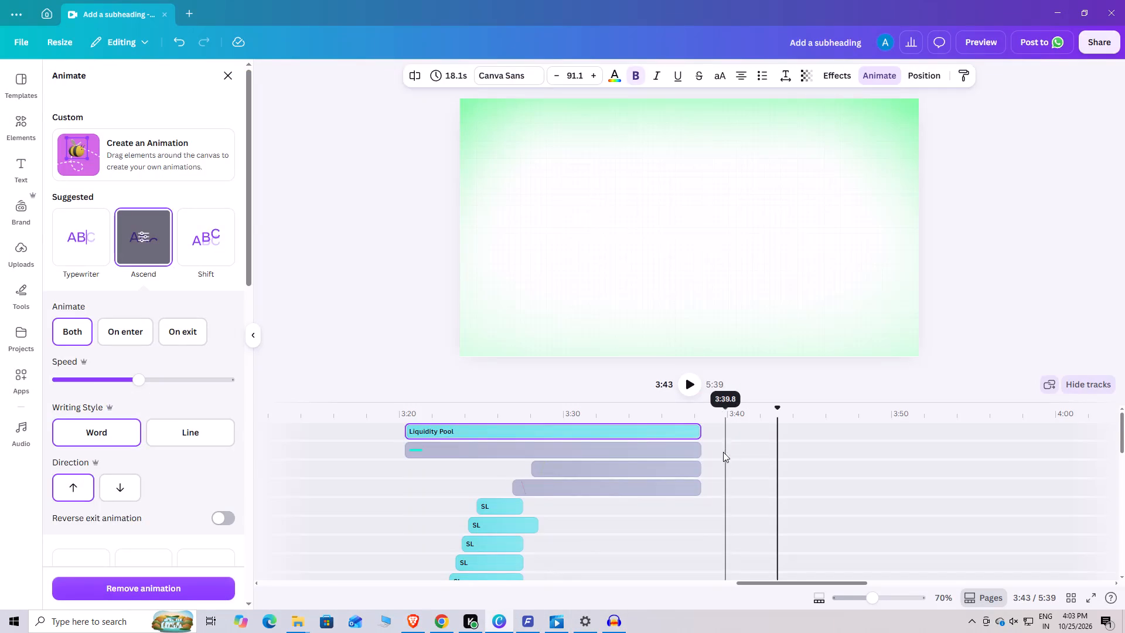
pyautogui.click(722, 457)
pyautogui.moveTo(721, 406); pyautogui.dragTo(468, 439)
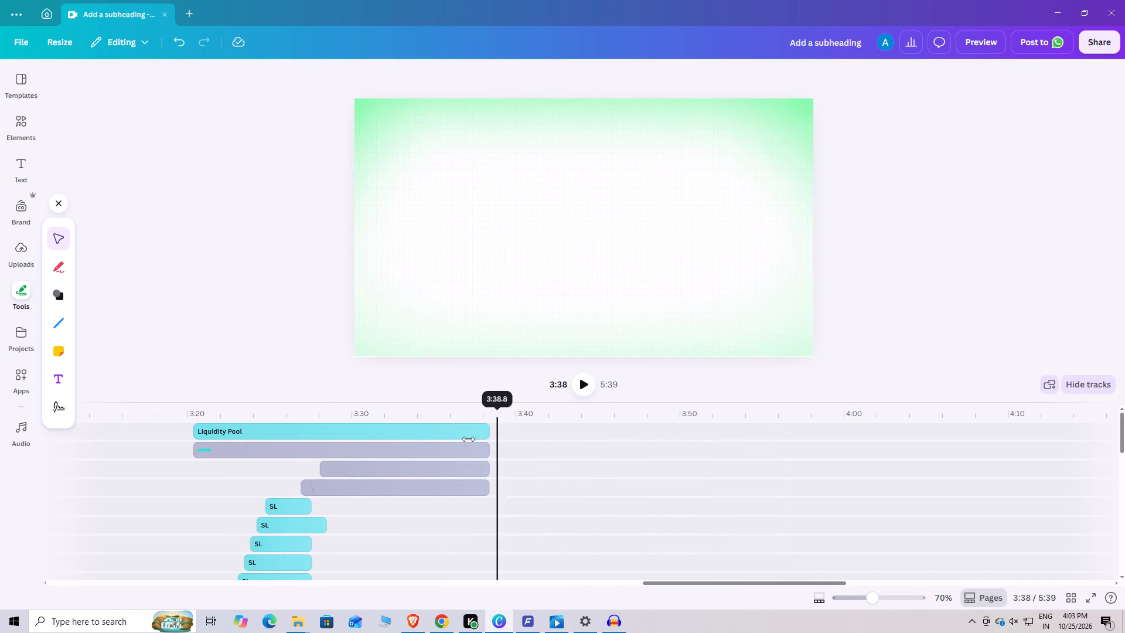
pyautogui.moveTo(468, 439); pyautogui.dragTo(492, 441)
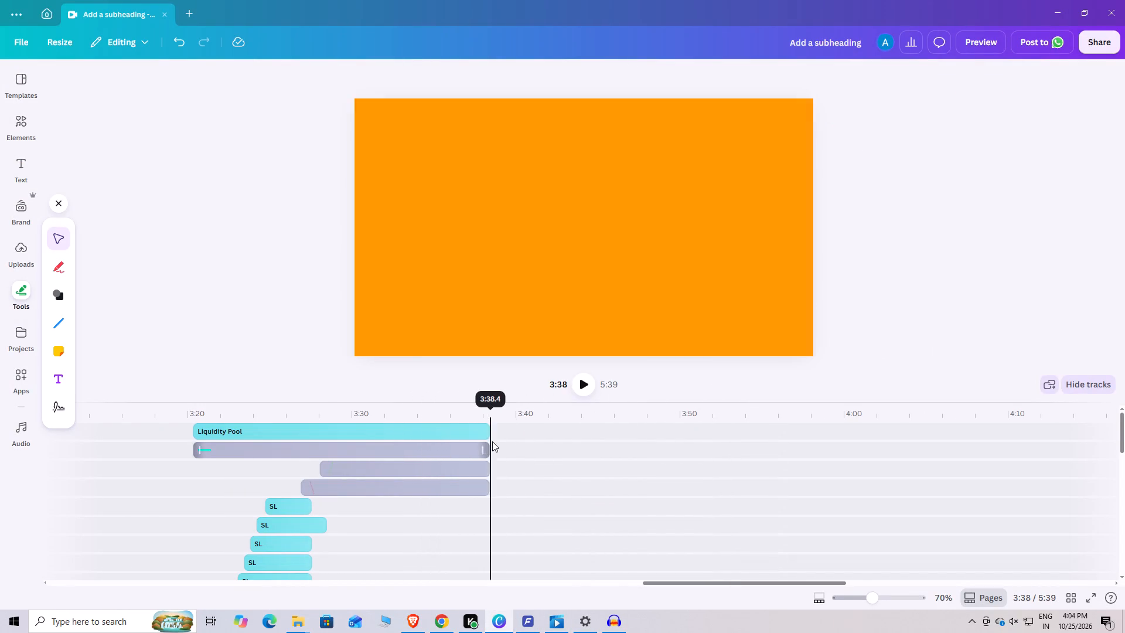
pyautogui.moveTo(492, 441); pyautogui.dragTo(493, 443)
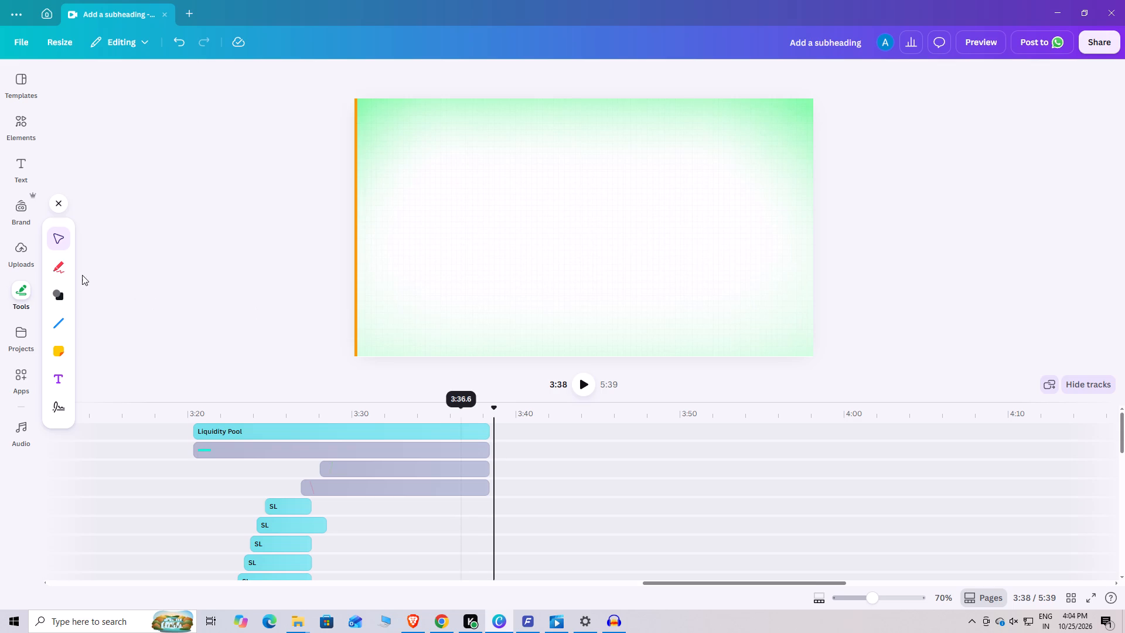
pyautogui.click(19, 251)
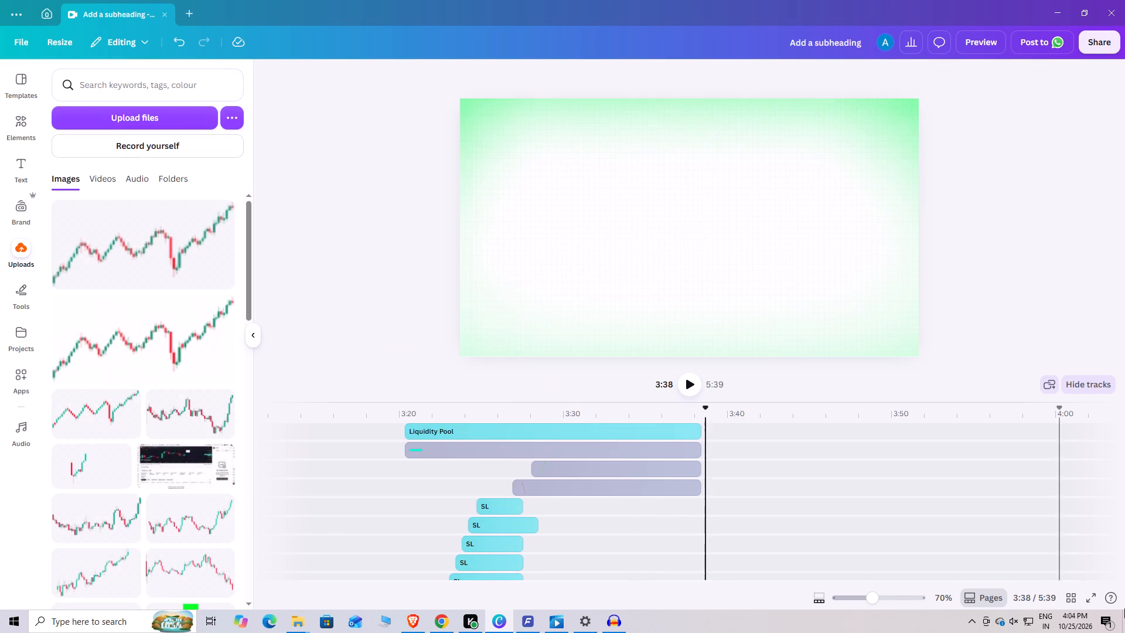
# Open the Bluetooth settings to connect the Mivi audio device.
pyautogui.click(1116, 618)
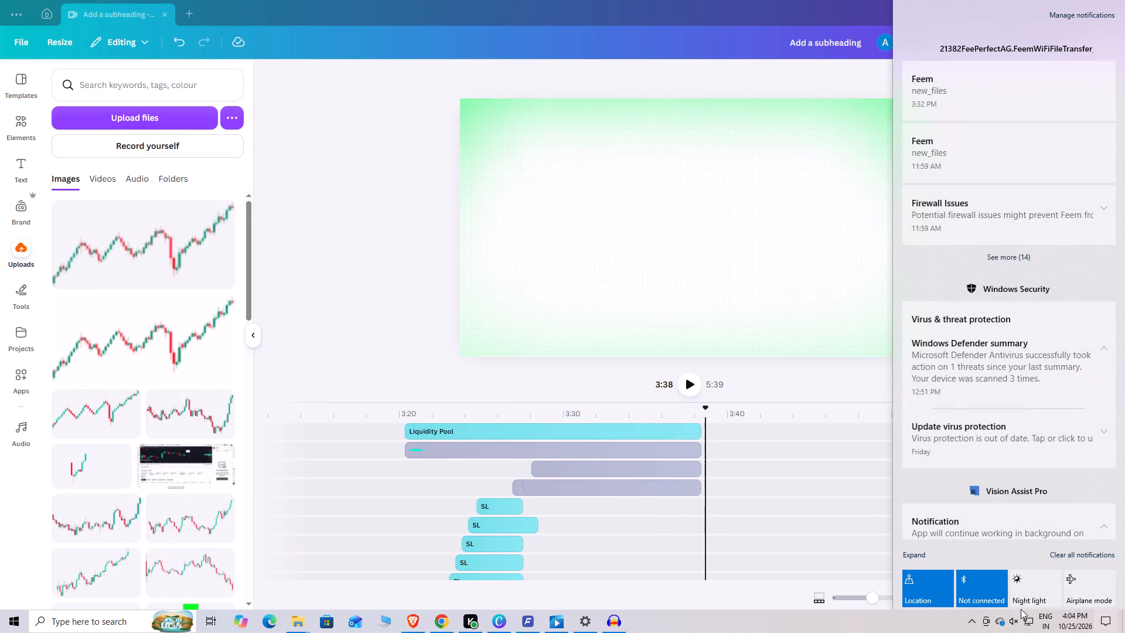
pyautogui.rightClick(993, 603)
pyautogui.click(1009, 554)
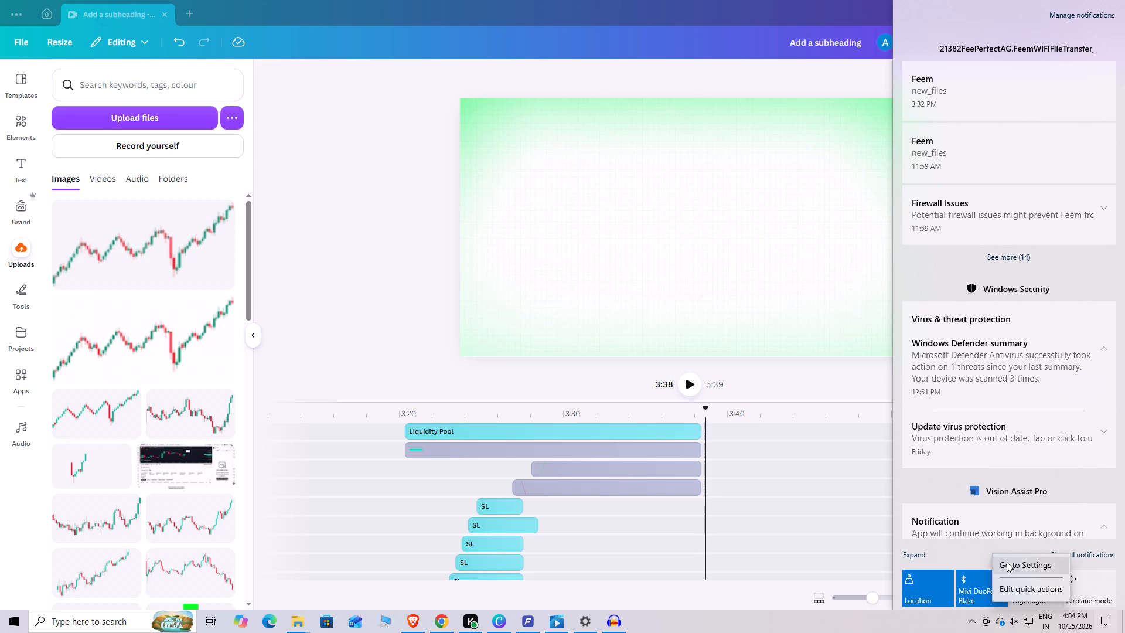
# Switch to Brave, restore the previous session's pages, and start the Soulful Love Mashup YouTube video as background music.
pyautogui.click(406, 618)
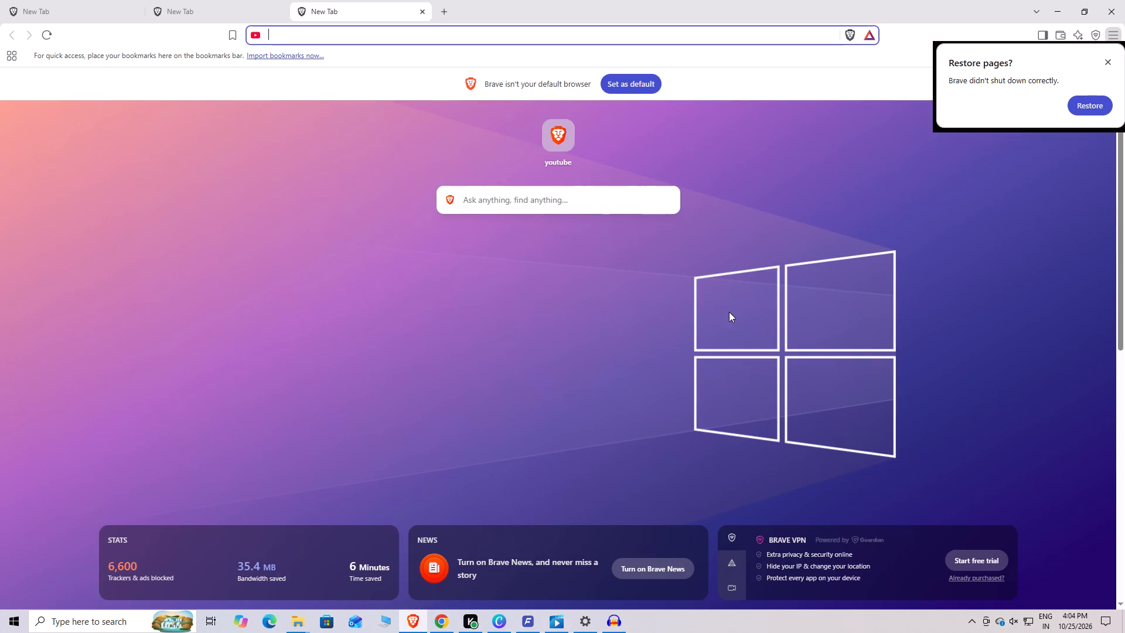
pyautogui.click(1106, 104)
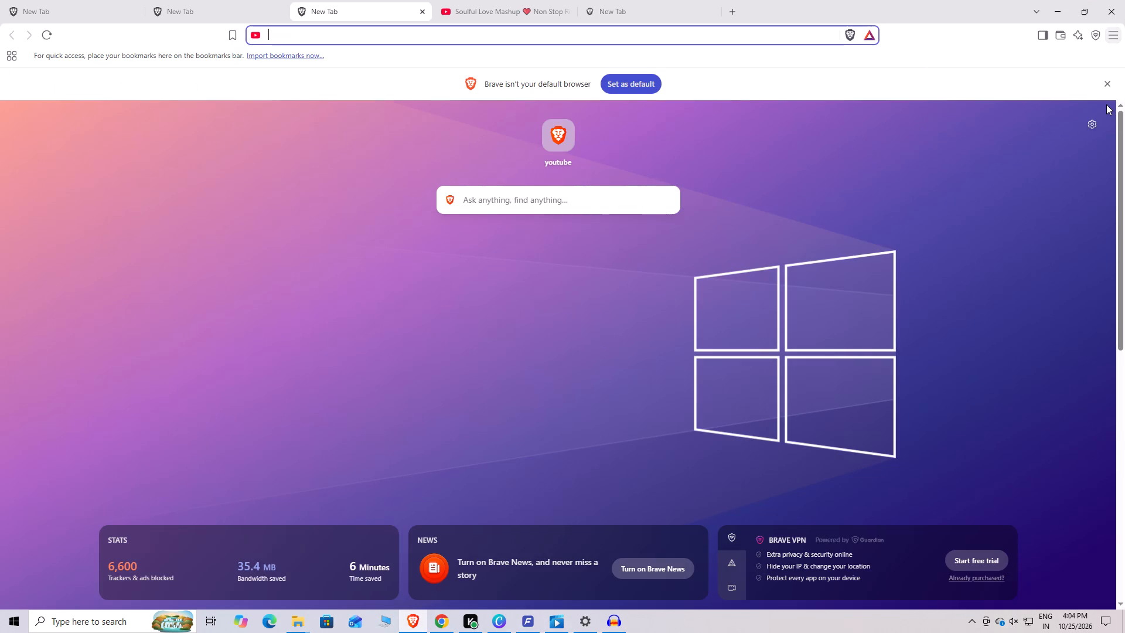
pyautogui.click(540, 10)
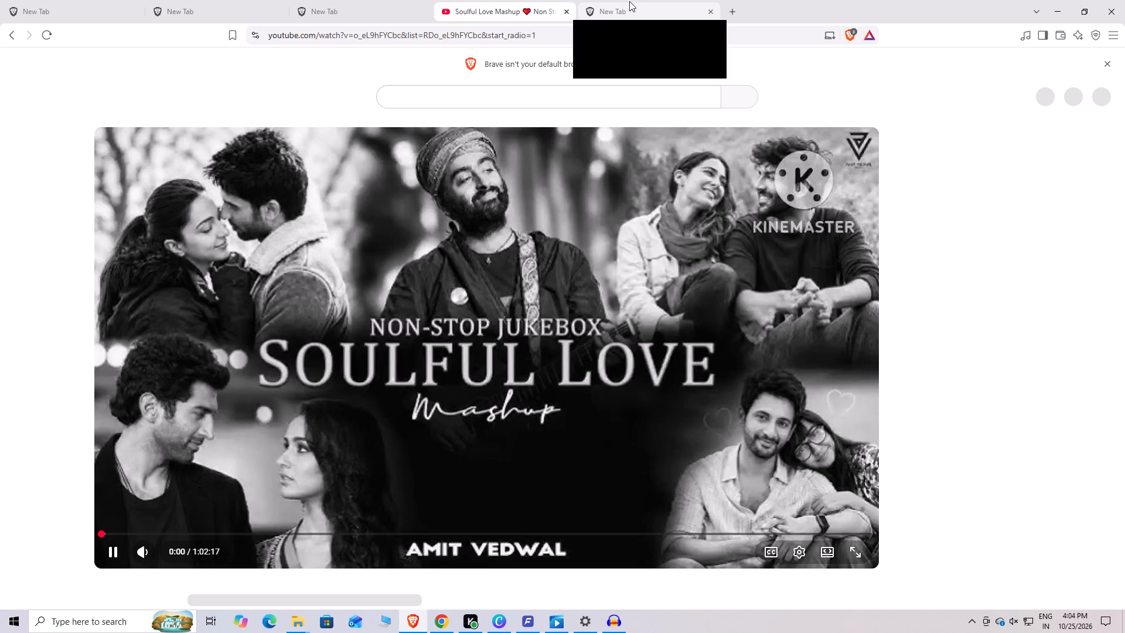
pyautogui.click(630, 0)
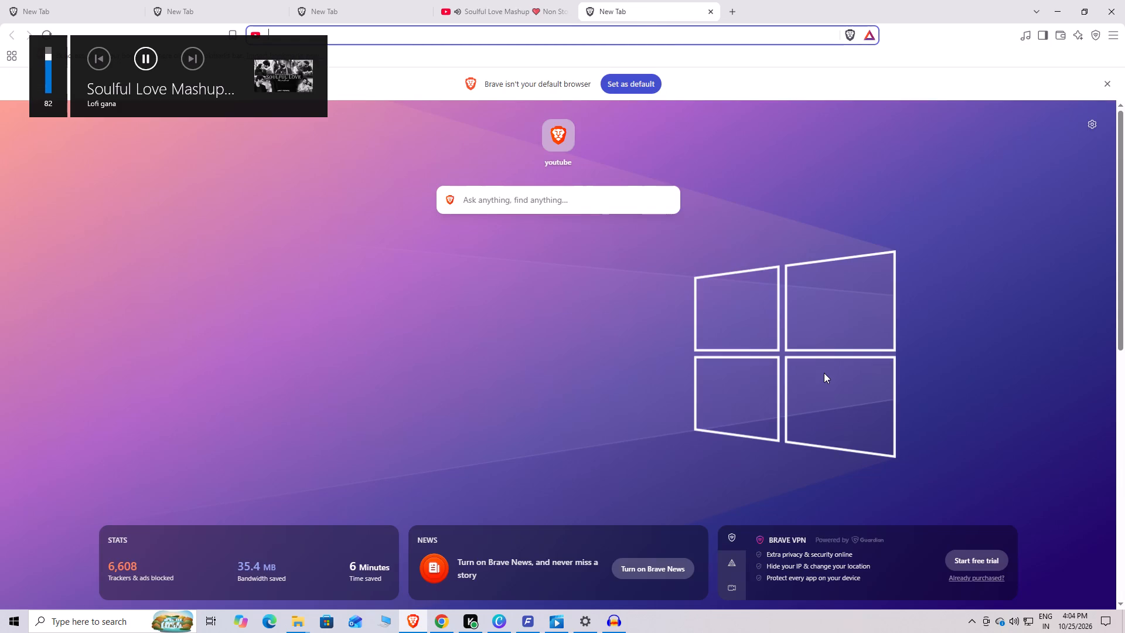
# Switch to Canva, move the Liquidity Pool heading text down off its cyan box, and shrink it to font size 85.3.
pyautogui.click(502, 619)
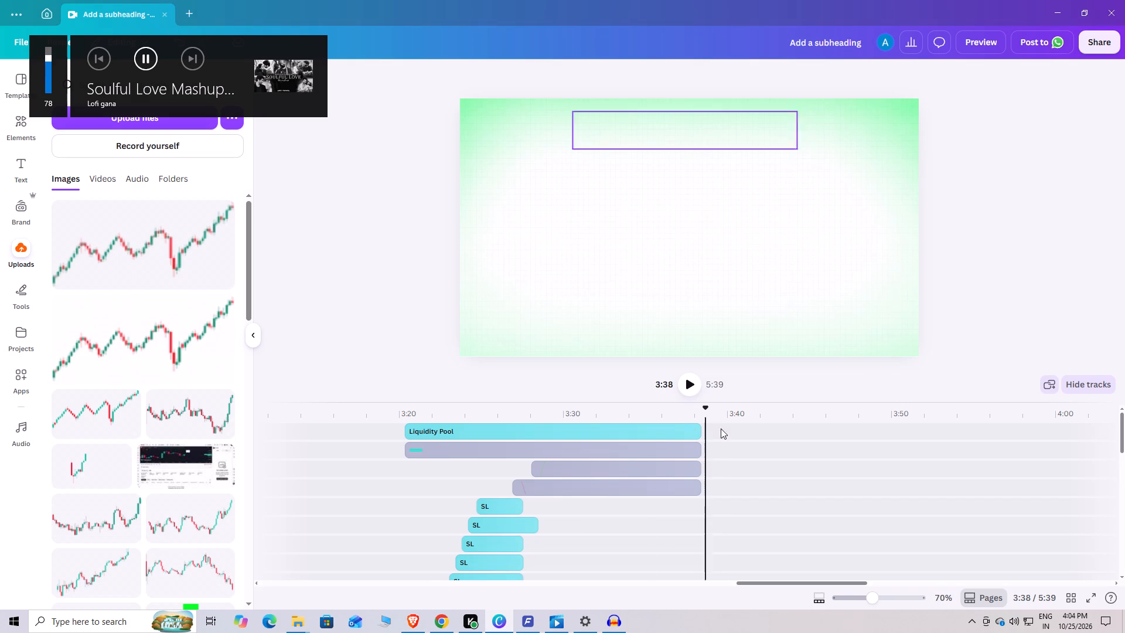
pyautogui.click(647, 422)
pyautogui.click(693, 389)
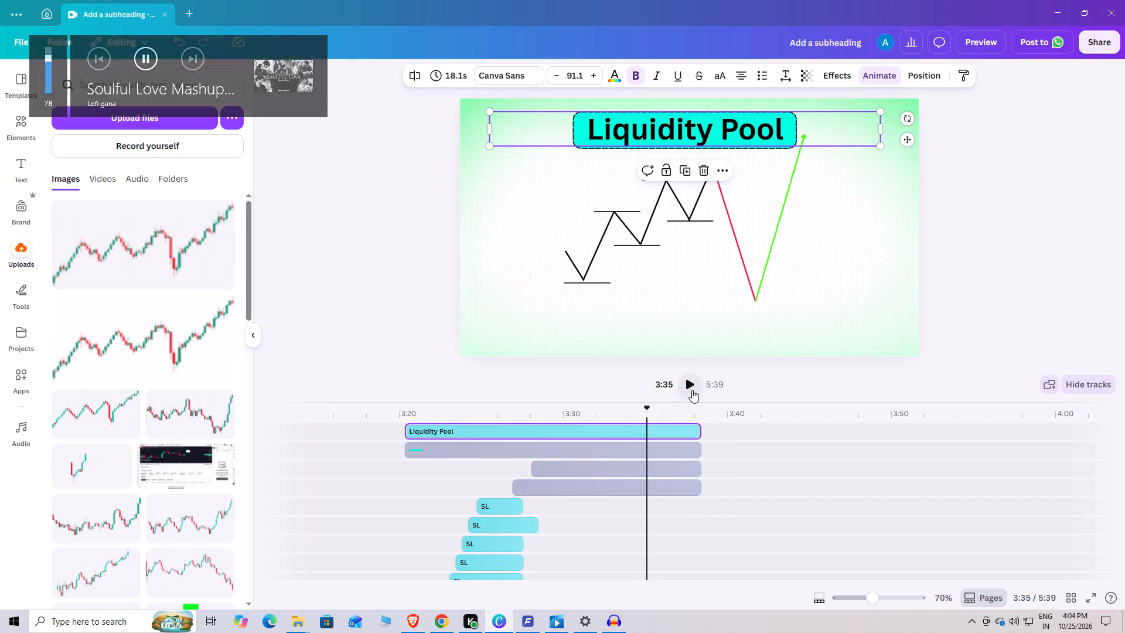
pyautogui.click(702, 132)
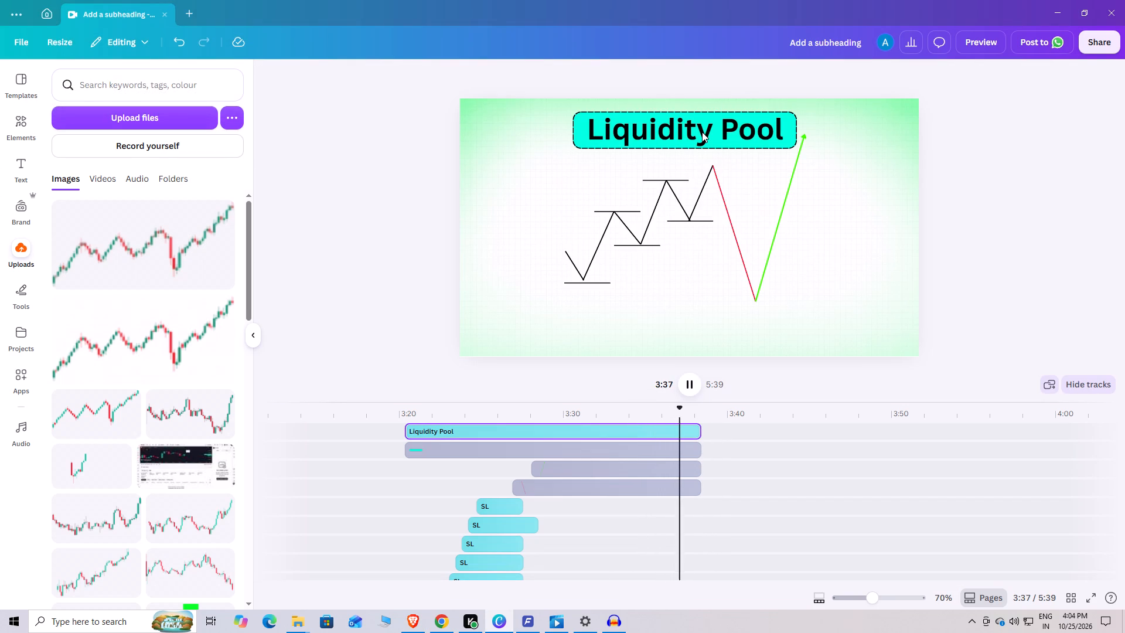
pyautogui.moveTo(702, 132); pyautogui.dragTo(652, 171)
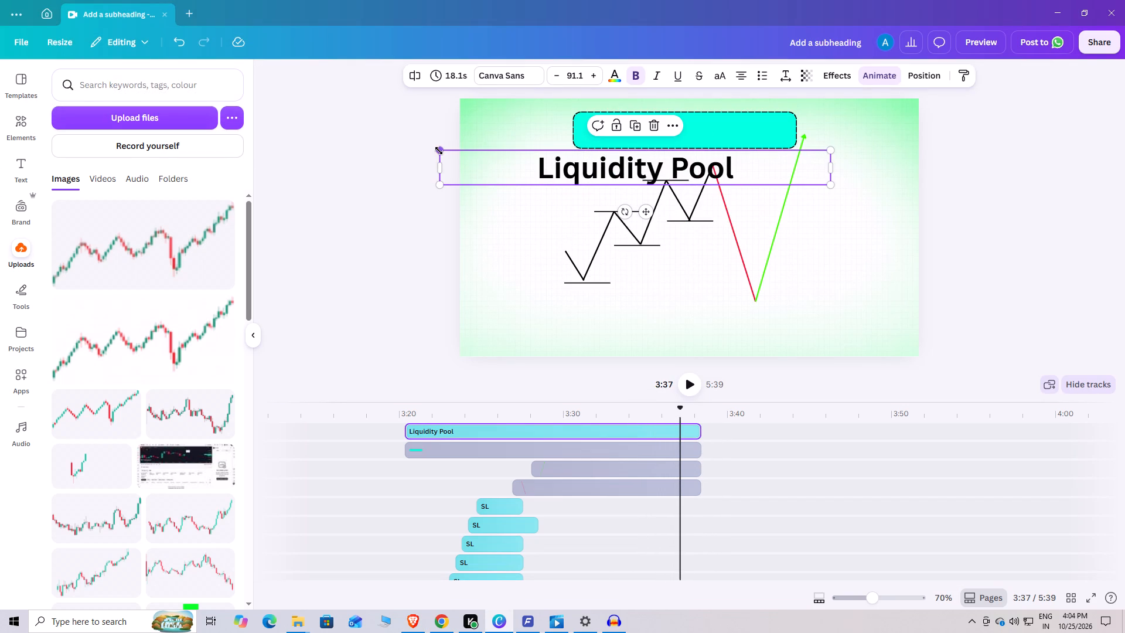
pyautogui.moveTo(439, 151); pyautogui.dragTo(463, 162)
# Reduce the width and height of the cyan heading box and move it closer to the slide's top edge.
pyautogui.click(585, 126)
pyautogui.moveTo(571, 110); pyautogui.dragTo(578, 111)
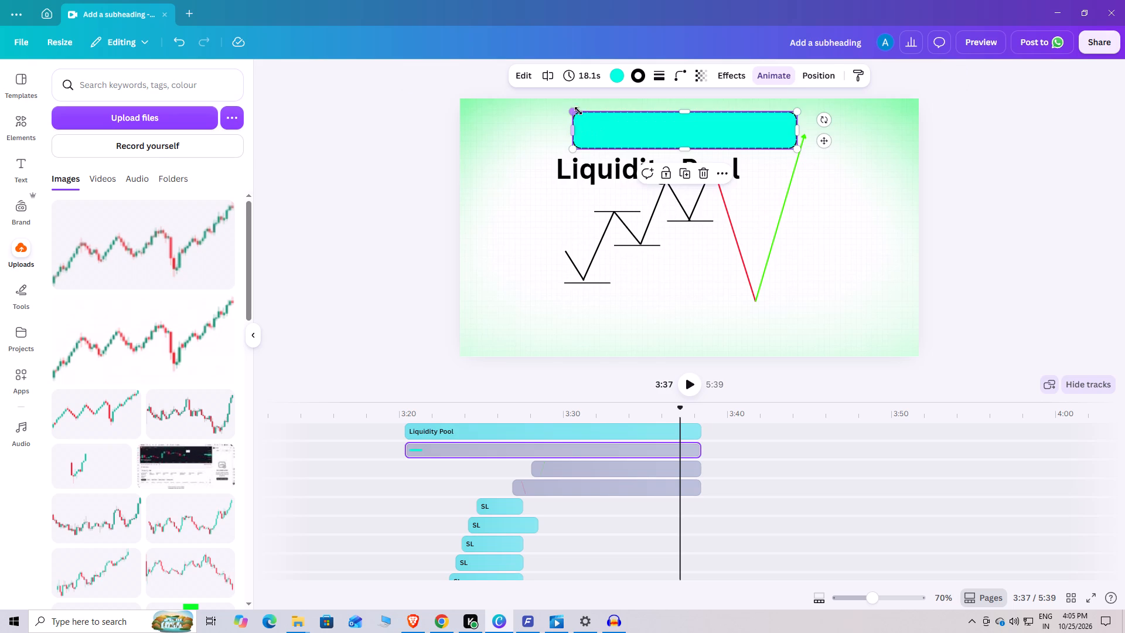
pyautogui.moveTo(578, 111); pyautogui.dragTo(595, 112)
pyautogui.moveTo(695, 147); pyautogui.dragTo(697, 139)
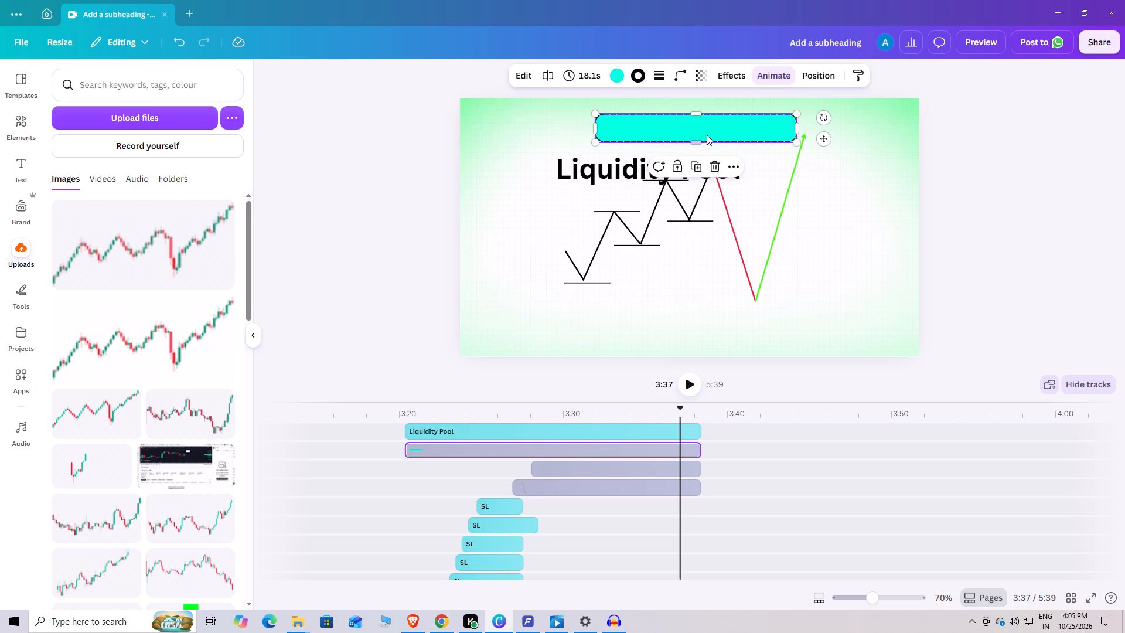
pyautogui.moveTo(708, 131); pyautogui.dragTo(703, 121)
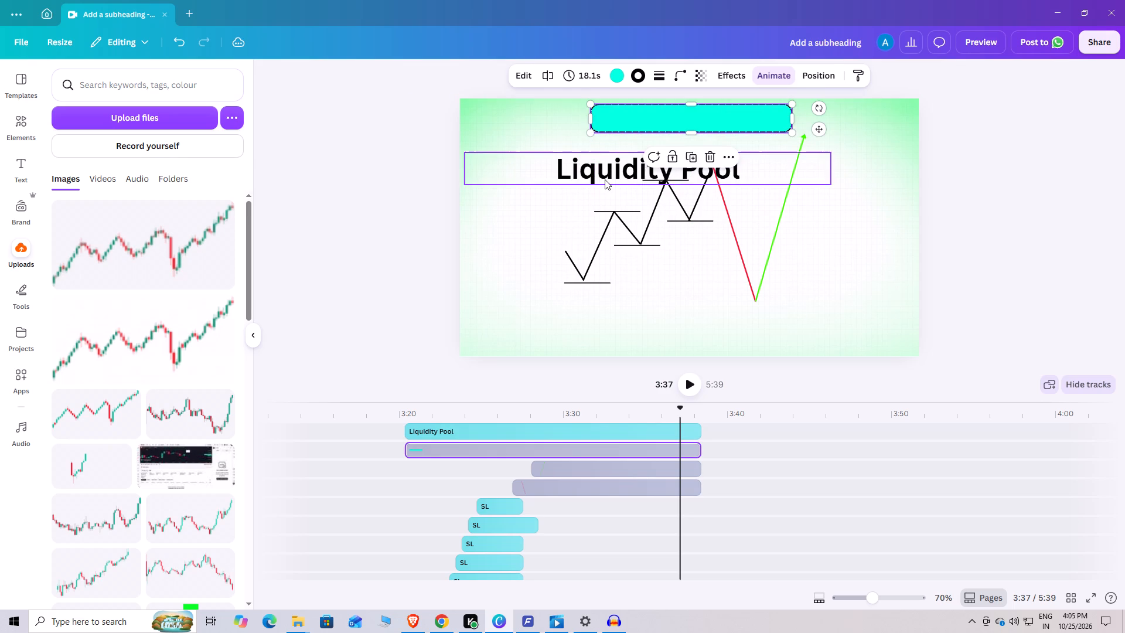
# Place the Liquidity Pool text back over the cyan box, reduce it to font size 80.3, and center it in the box.
pyautogui.moveTo(605, 178); pyautogui.dragTo(654, 125)
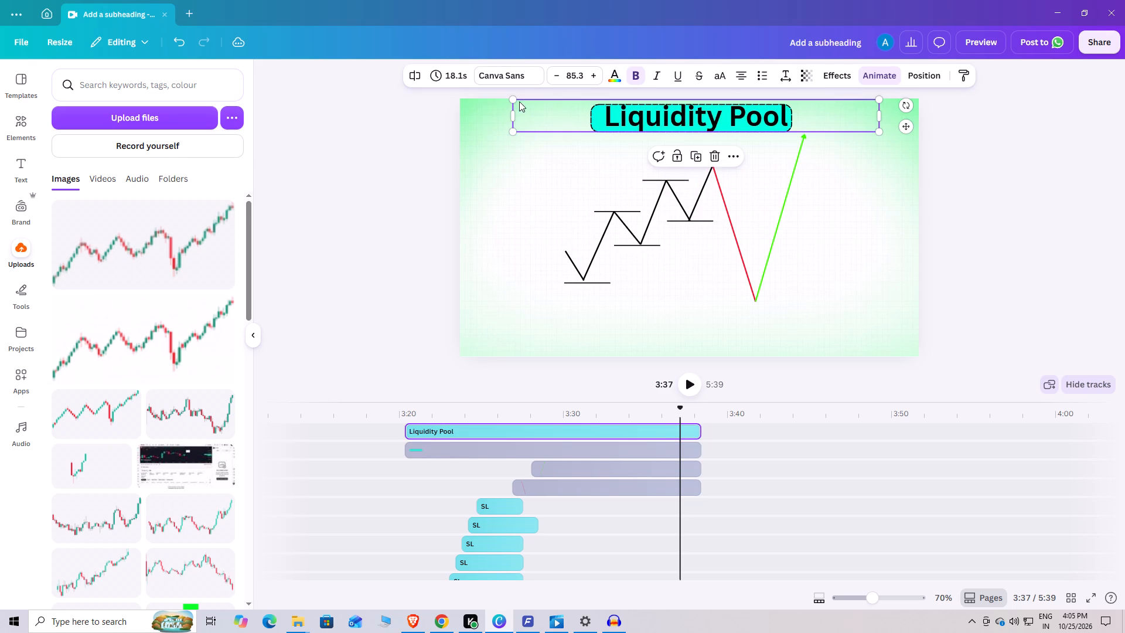
pyautogui.moveTo(514, 99); pyautogui.dragTo(535, 111)
pyautogui.moveTo(666, 126); pyautogui.dragTo(653, 129)
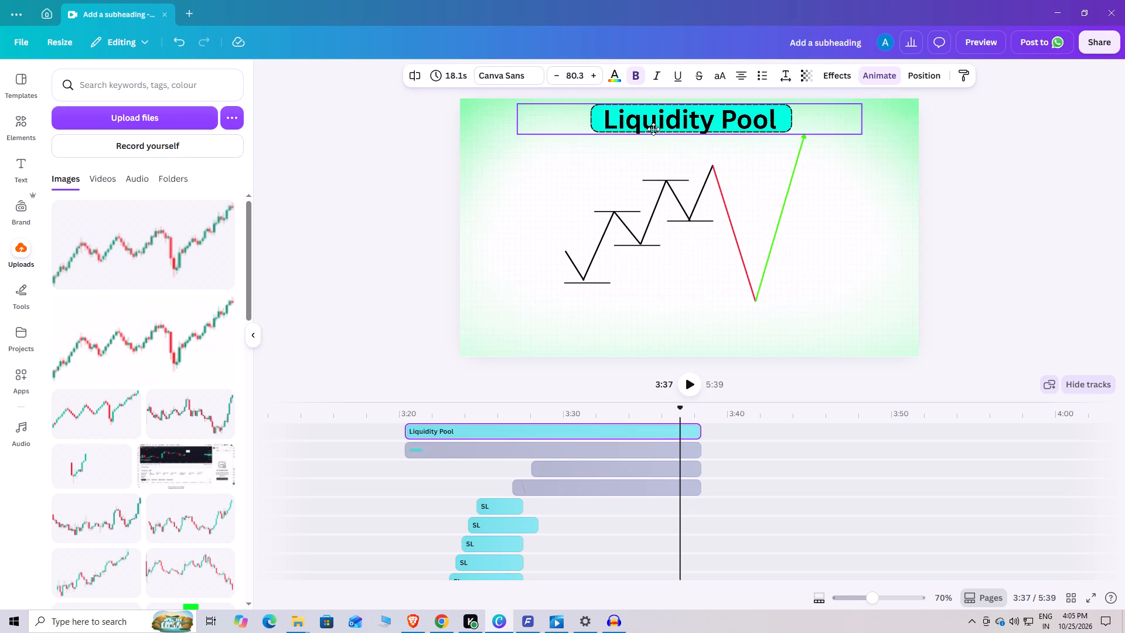
pyautogui.moveTo(653, 129); pyautogui.dragTo(652, 127)
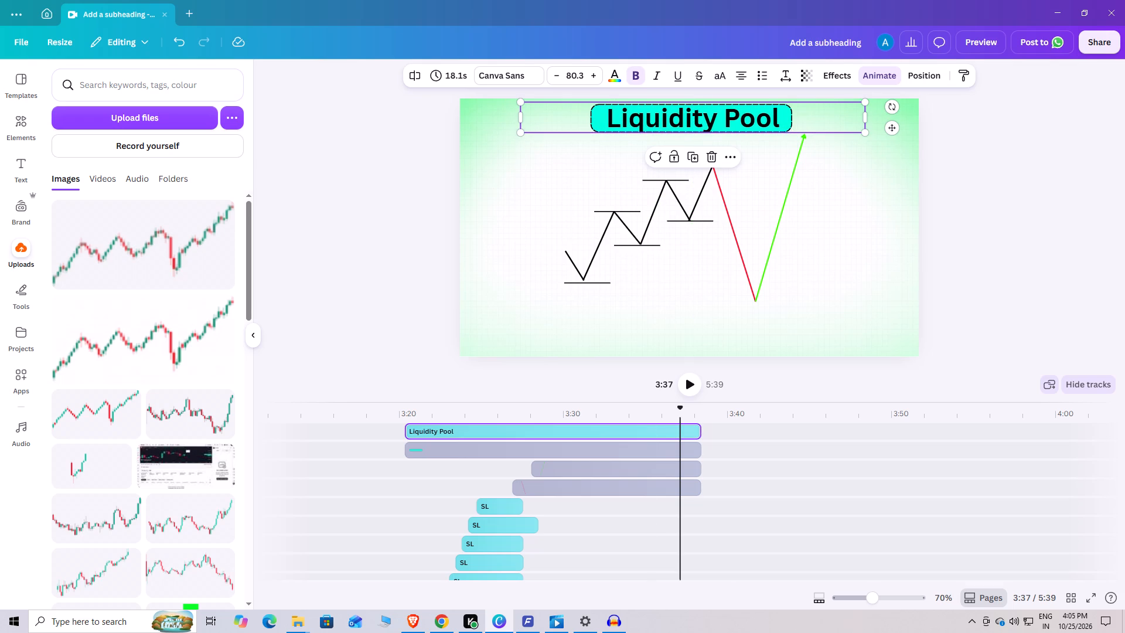
# Play back the end of the Liquidity Pool section and set the playhead at about 3:38.5, right after its clips.
pyautogui.click(694, 379)
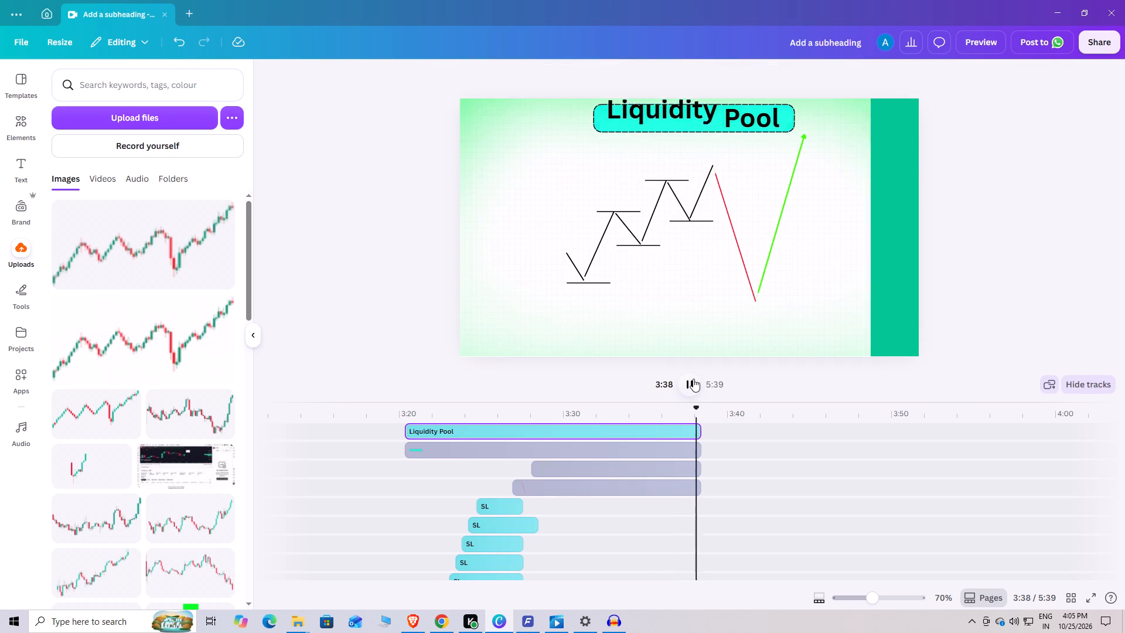
pyautogui.click(693, 379)
pyautogui.click(704, 494)
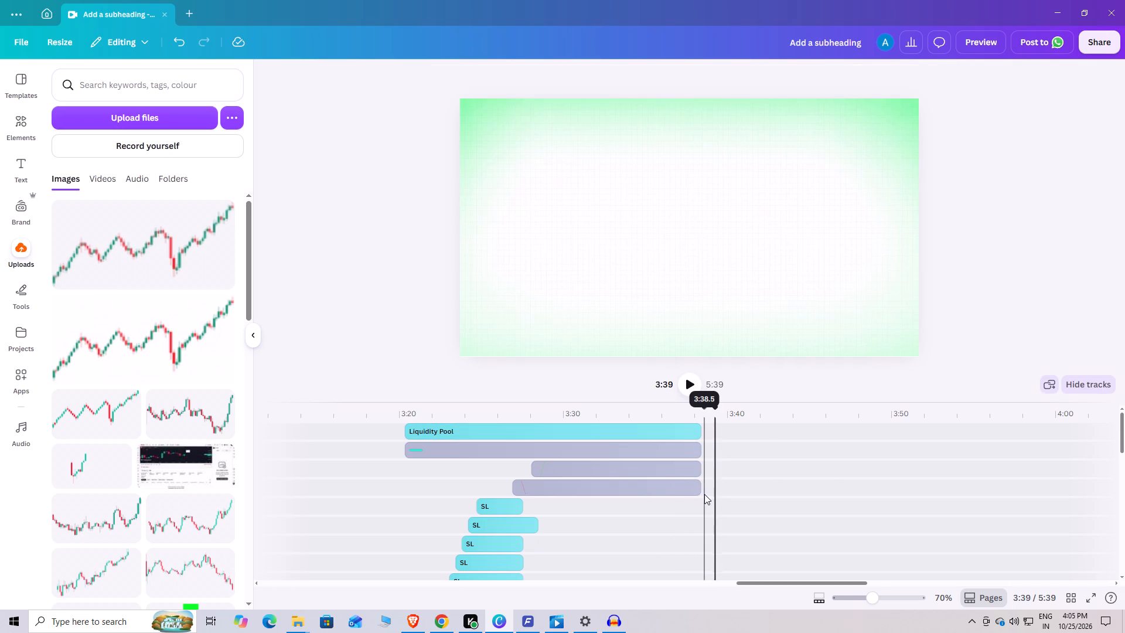
pyautogui.click(704, 408)
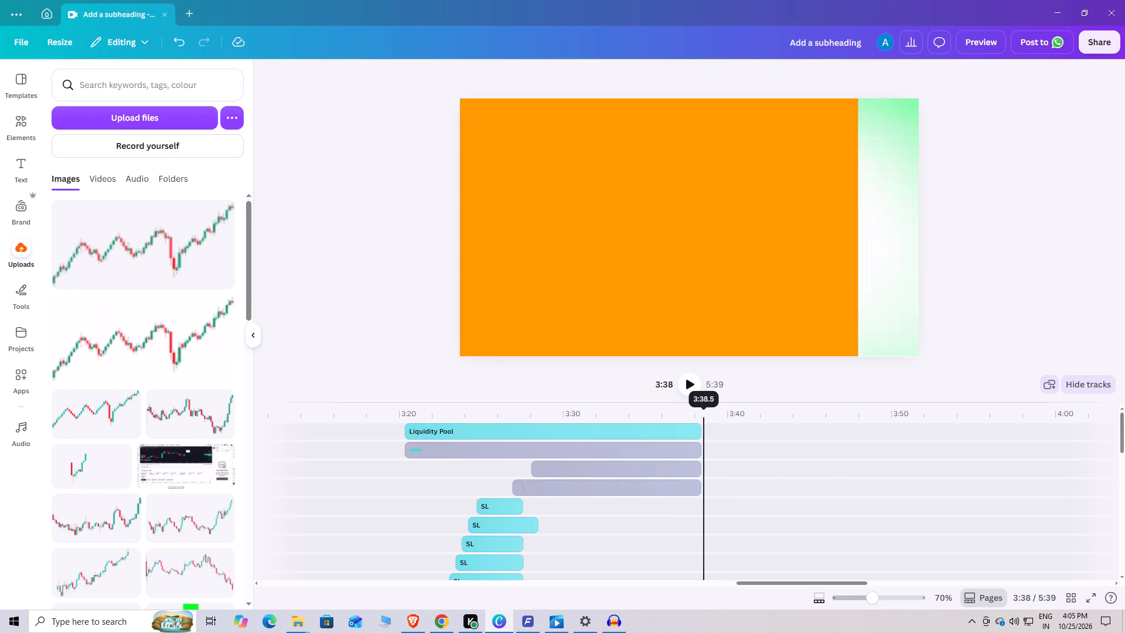
# Upload the image 20261025_153230 from the basetrader folder on New Volume (D:).
pyautogui.click(156, 128)
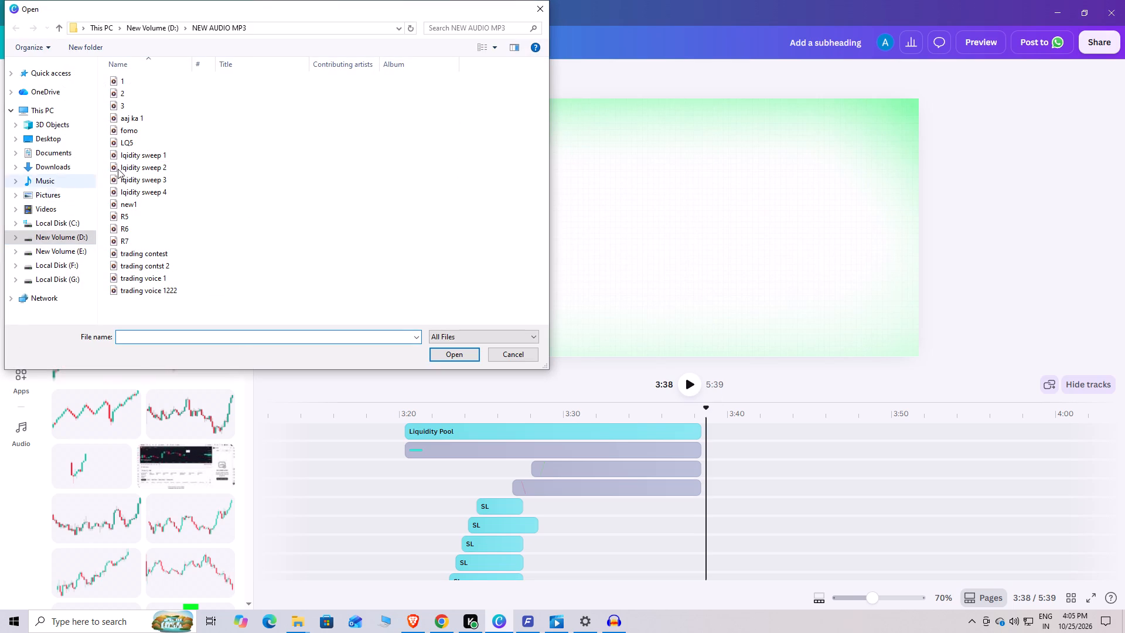
pyautogui.scroll(-8, 169, 190)
pyautogui.click(76, 241)
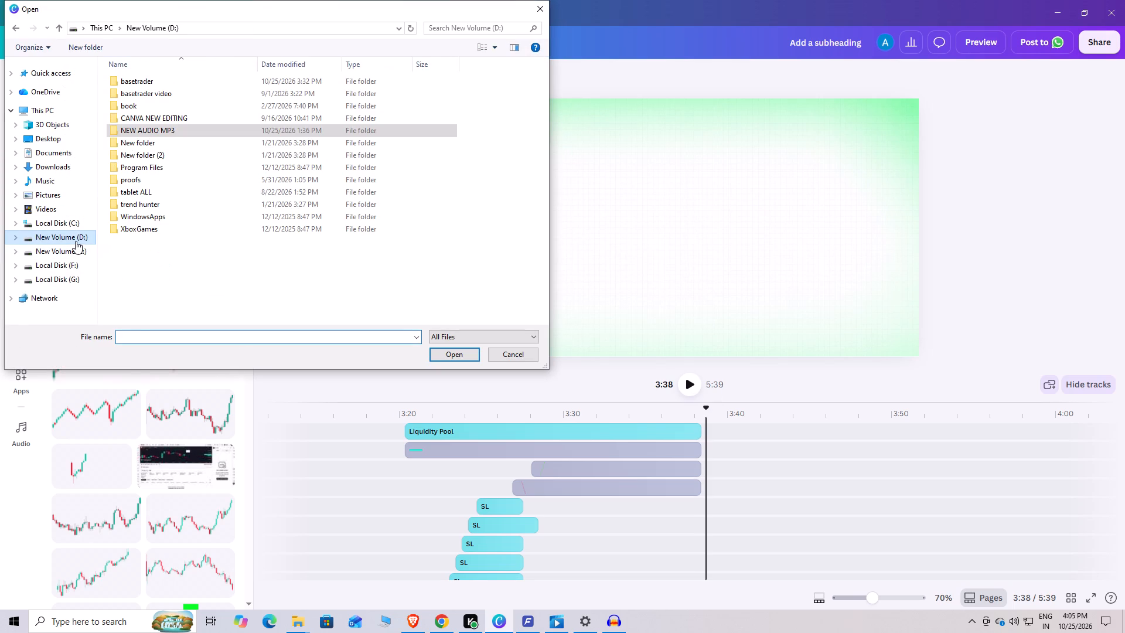
pyautogui.doubleClick(179, 82)
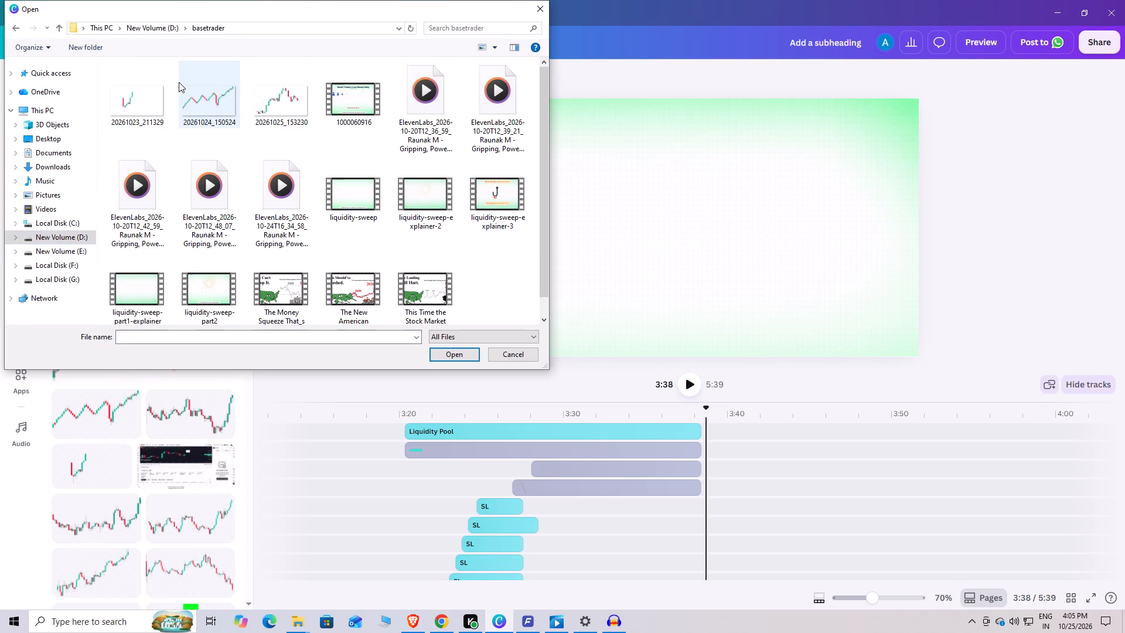
pyautogui.scroll(-4, 363, 216)
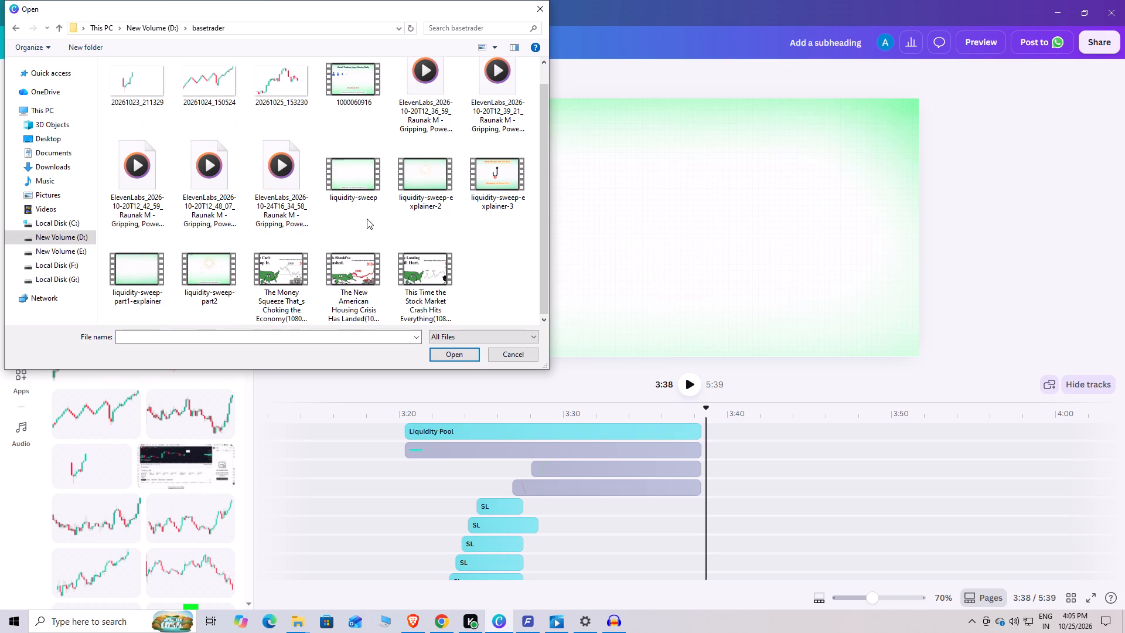
pyautogui.scroll(3, 387, 245)
pyautogui.click(292, 105)
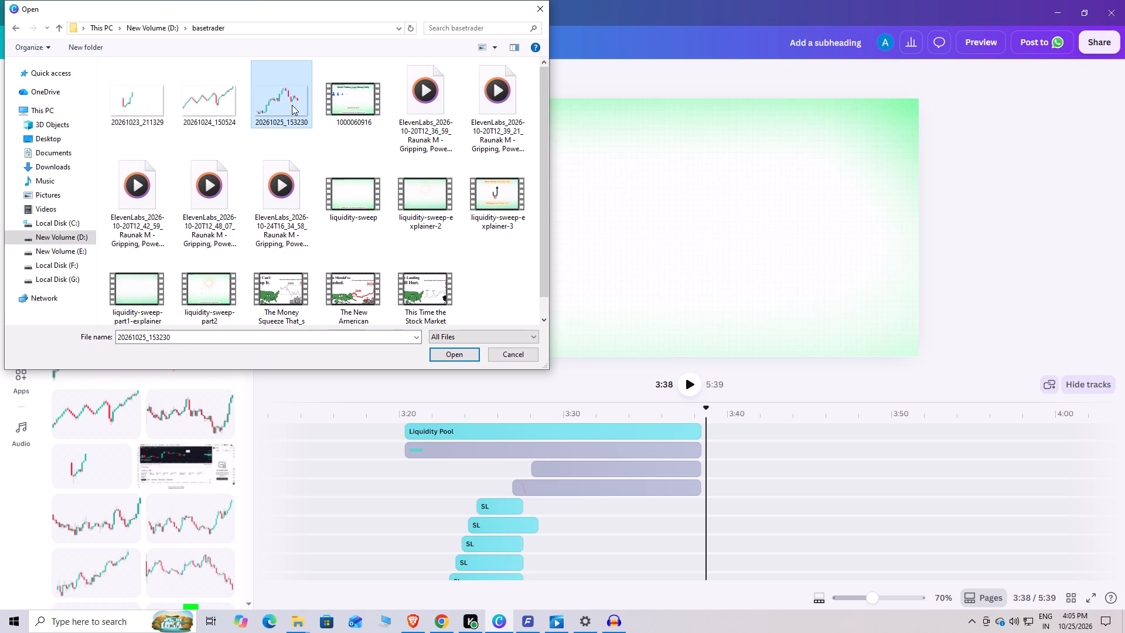
pyautogui.click(456, 354)
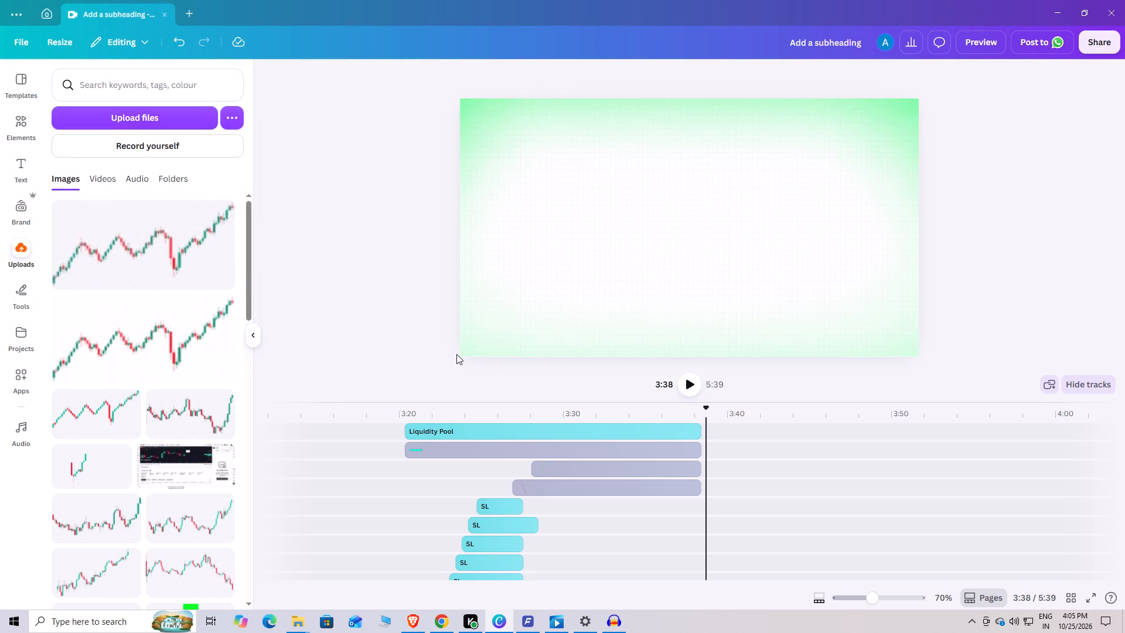
# Add the uploaded candlestick chart image to the top track, directly after the Liquidity Pool text clip.
pyautogui.moveTo(114, 230); pyautogui.dragTo(123, 229)
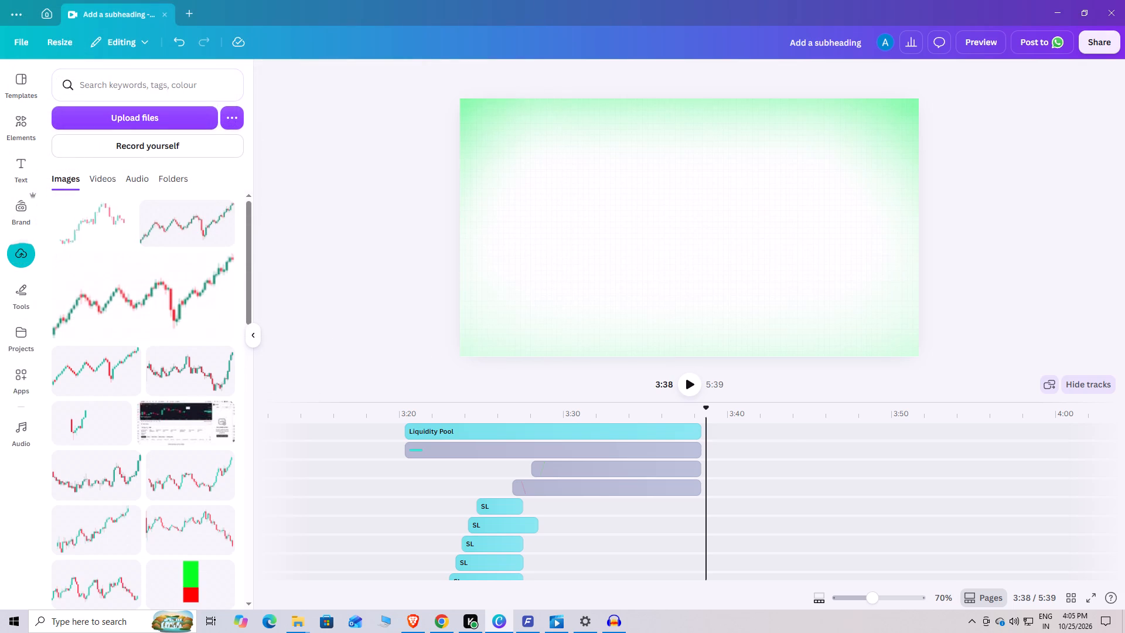
pyautogui.moveTo(123, 229); pyautogui.dragTo(772, 432)
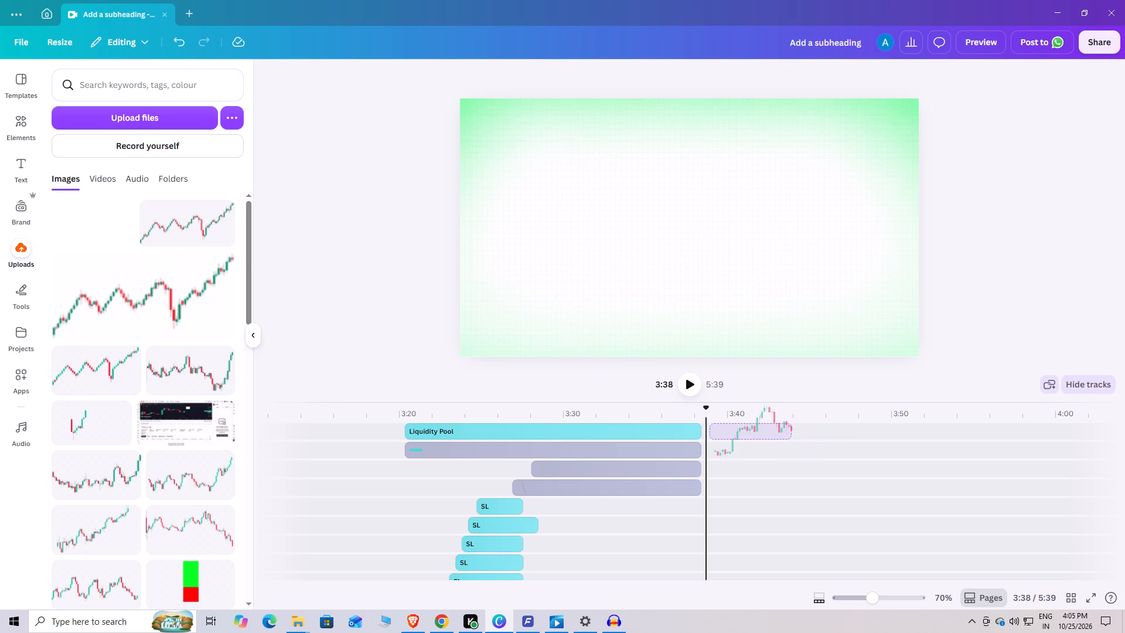
pyautogui.moveTo(772, 432); pyautogui.dragTo(768, 431)
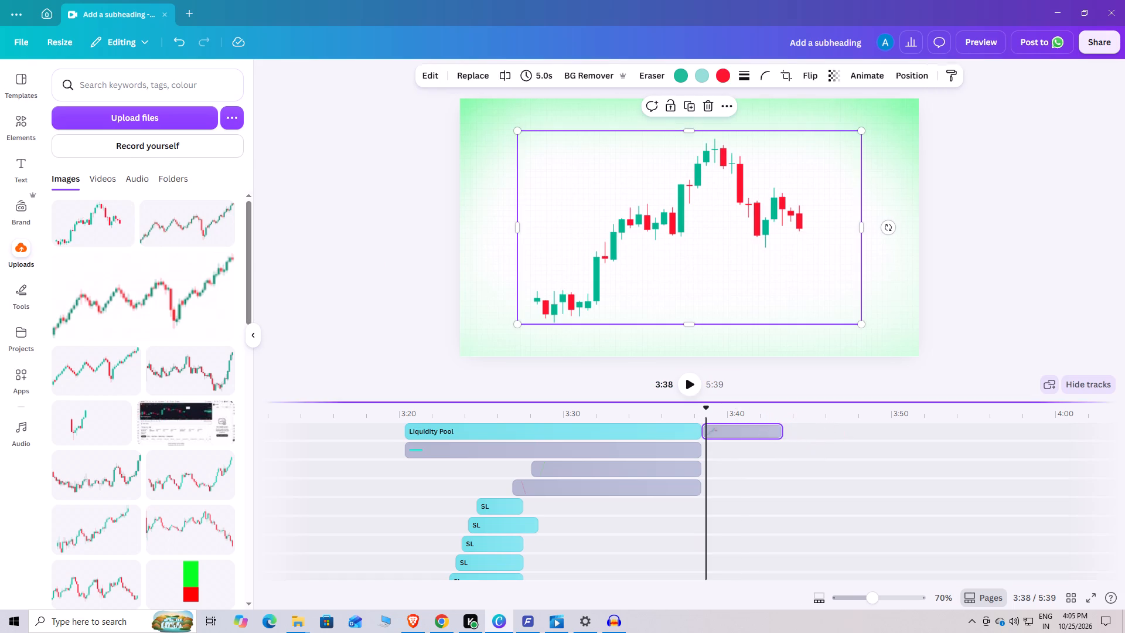
# Preview the transition into the new candlestick chart and shift its clip slightly later on the timeline.
pyautogui.moveTo(703, 409); pyautogui.dragTo(689, 413)
pyautogui.click(693, 382)
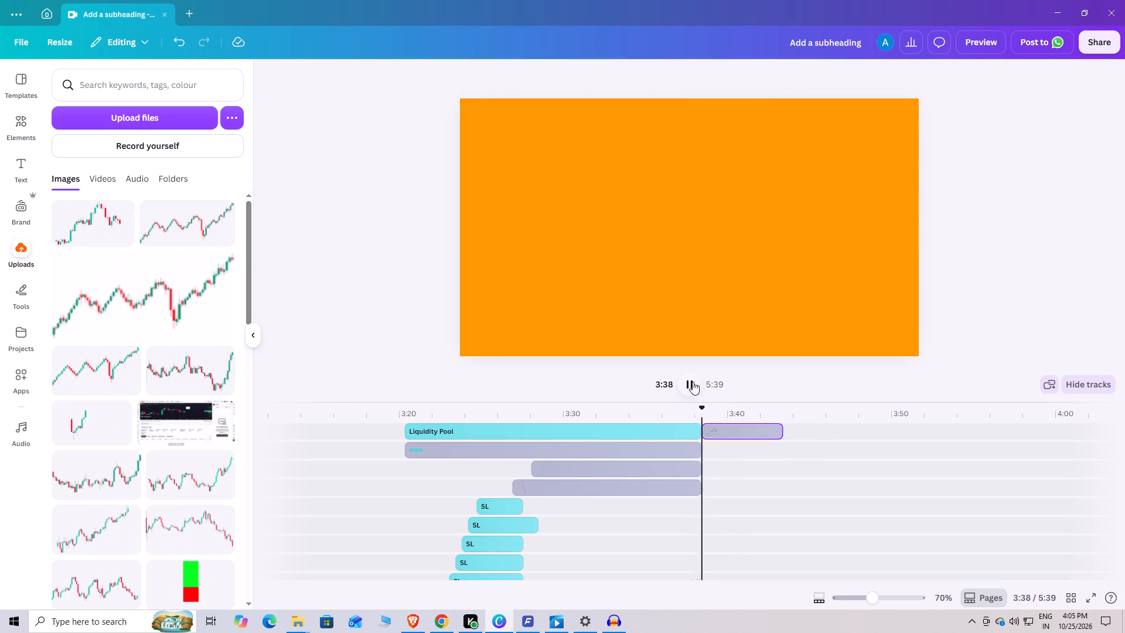
pyautogui.click(693, 382)
pyautogui.click(734, 430)
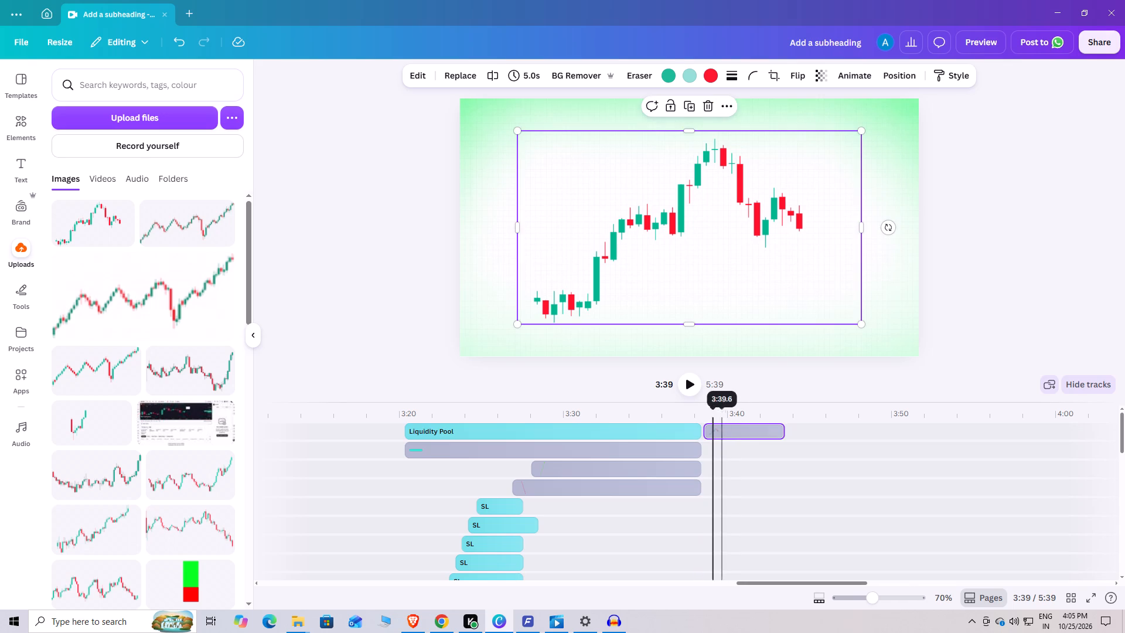
# Extend the candlestick chart clip on the top track to a duration of about 1:09.
pyautogui.moveTo(715, 413); pyautogui.dragTo(707, 413)
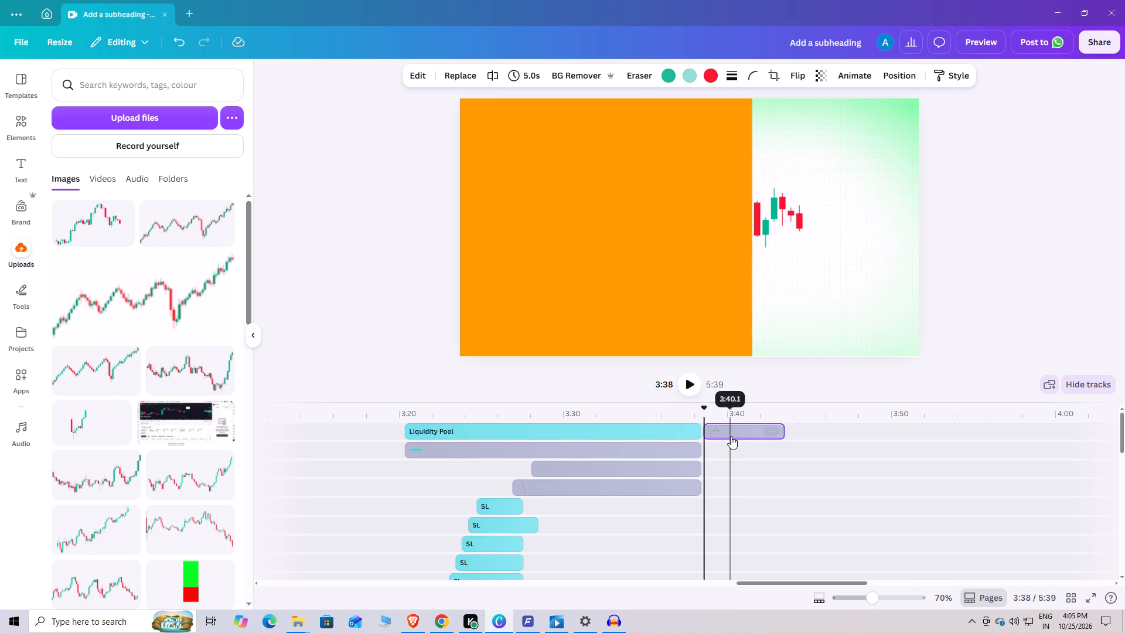
pyautogui.click(725, 426)
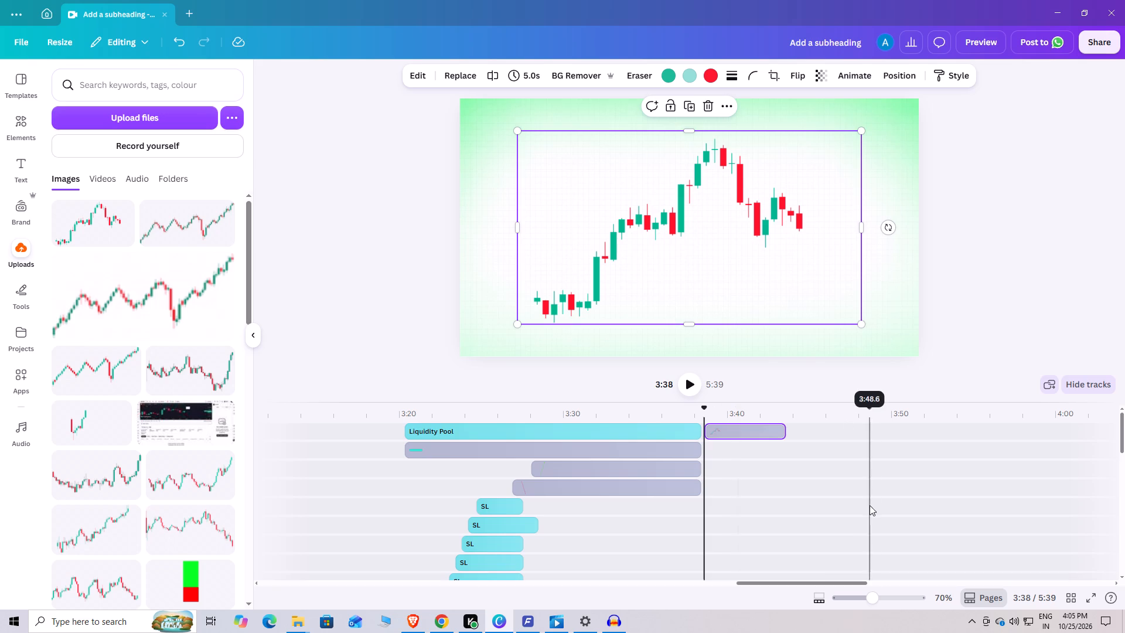
pyautogui.moveTo(780, 433); pyautogui.dragTo(780, 434)
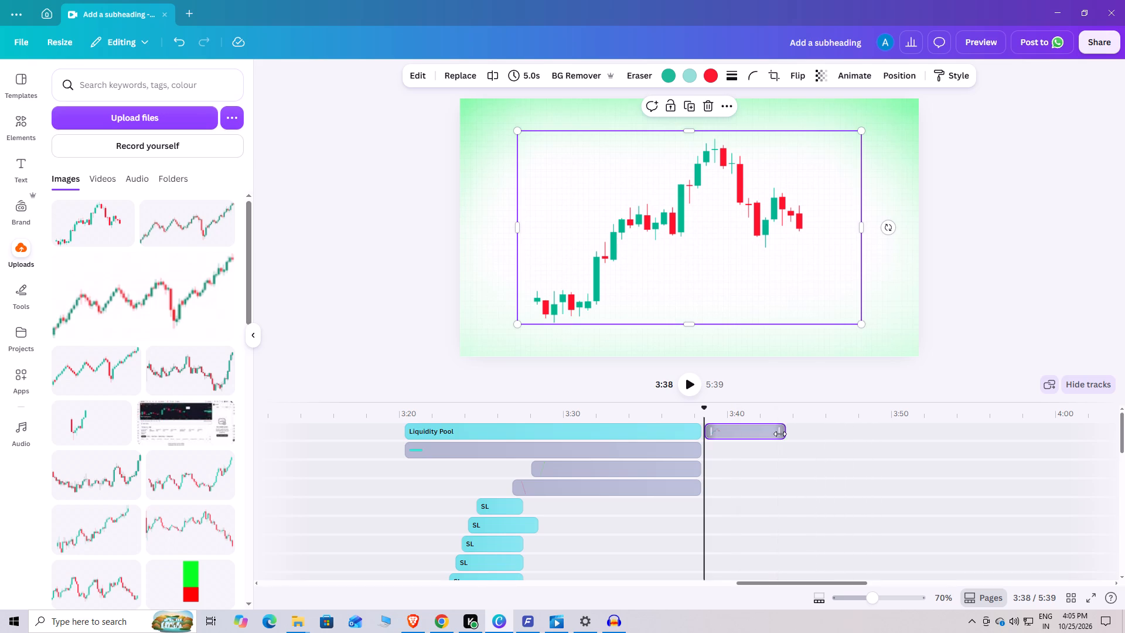
pyautogui.moveTo(780, 434); pyautogui.dragTo(1078, 451)
pyautogui.click(776, 466)
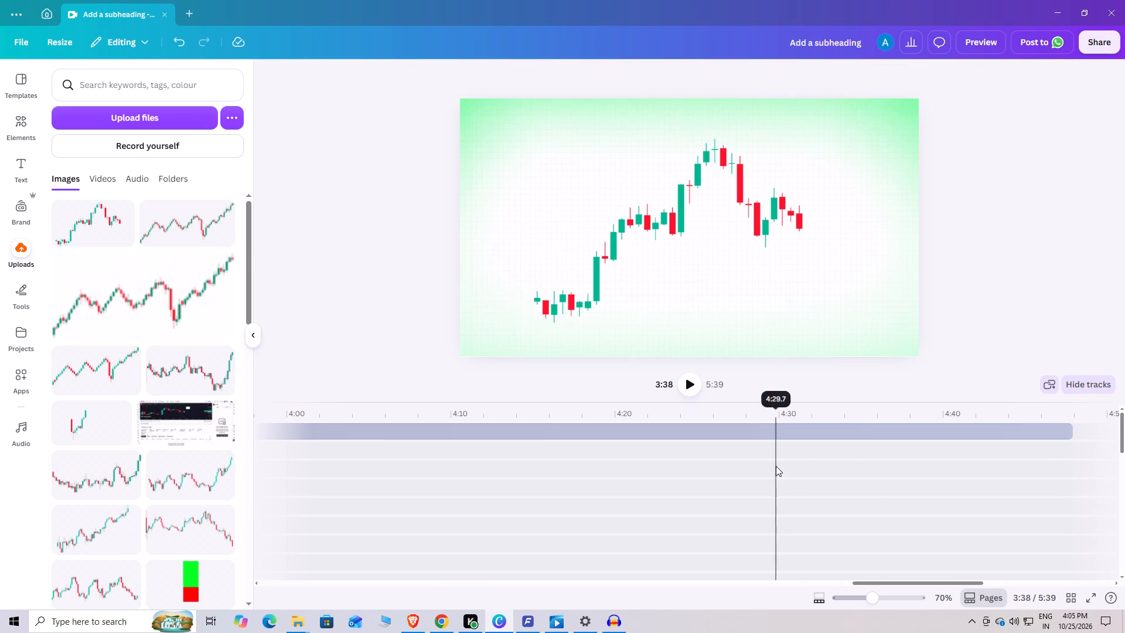
# Return the playhead to about 3:38 and play back the transition from the Liquidity Pool section into the candlestick chart.
pyautogui.moveTo(779, 408); pyautogui.dragTo(183, 444)
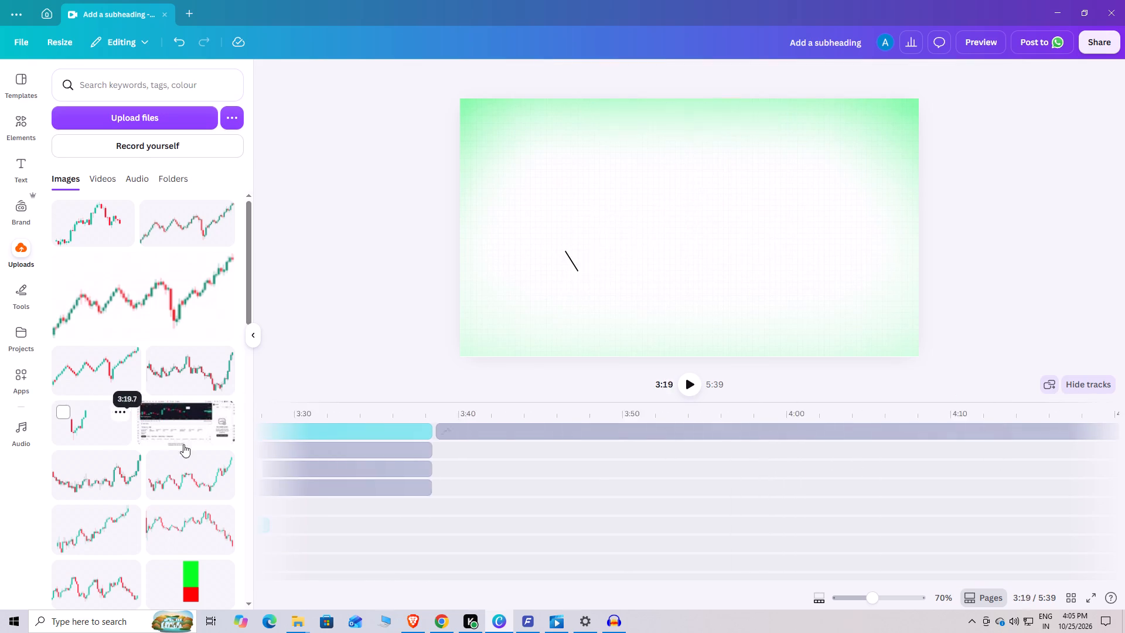
pyautogui.moveTo(183, 444); pyautogui.dragTo(337, 443)
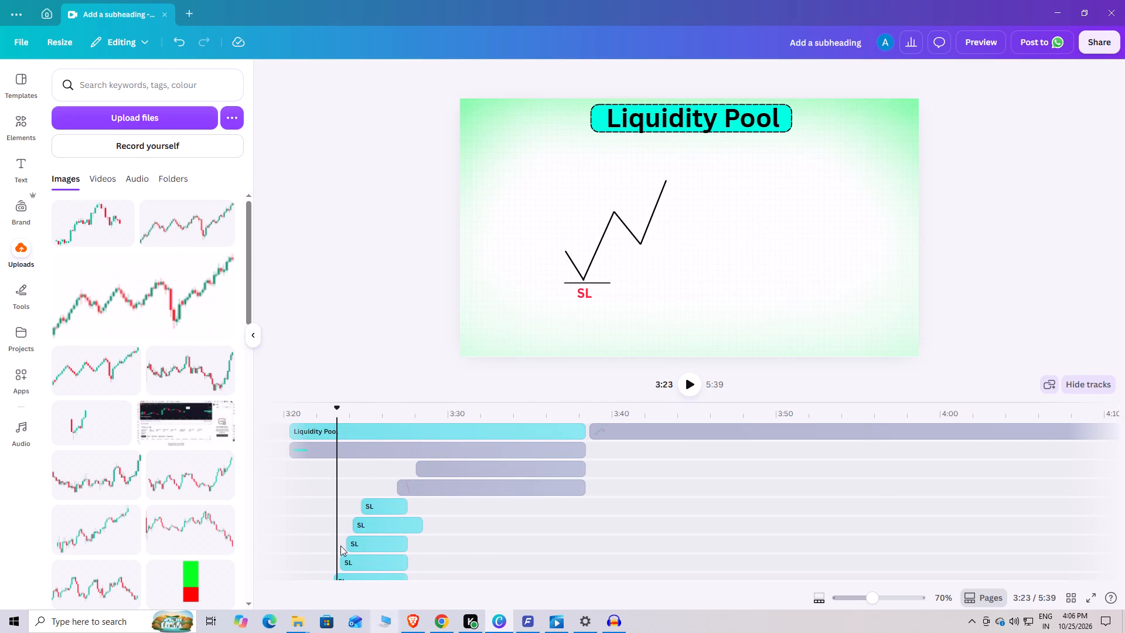
pyautogui.click(588, 402)
pyautogui.click(574, 380)
pyautogui.click(583, 426)
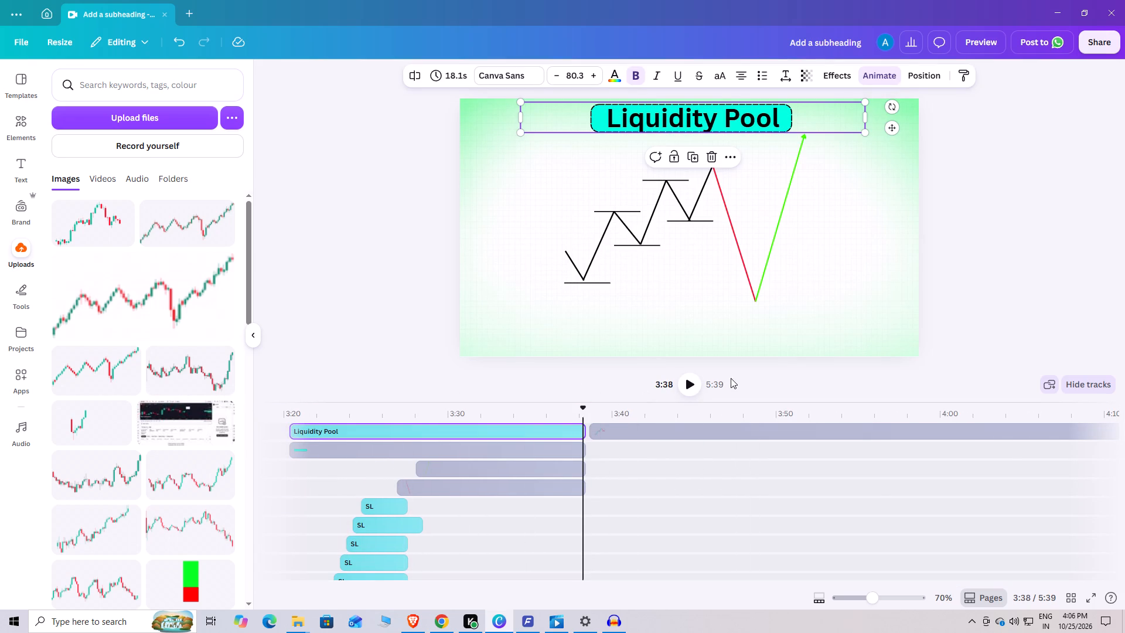
pyautogui.click(687, 385)
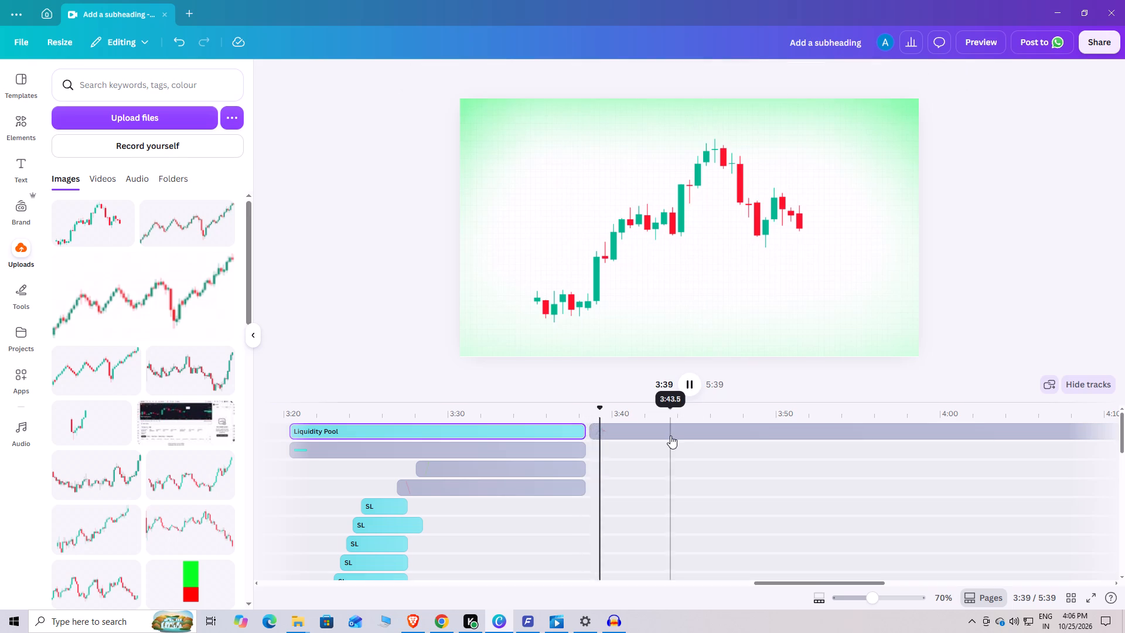
# Apply the Wipe animation to the candlestick chart on both enter and exit, with an enter duration of 20.2 s.
pyautogui.click(670, 435)
pyautogui.click(856, 79)
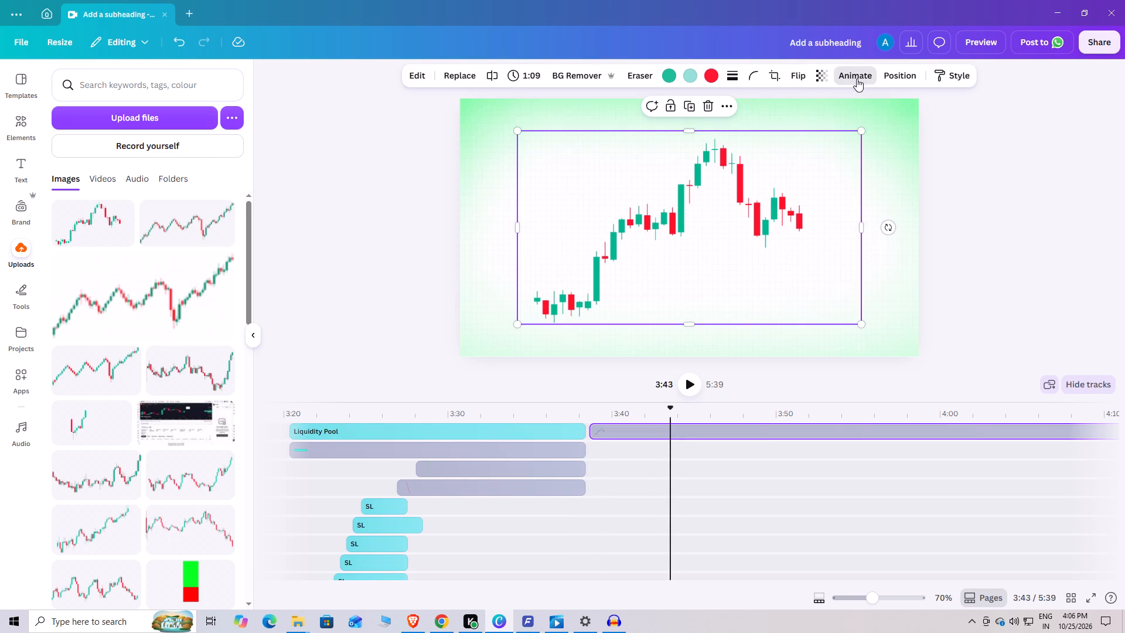
pyautogui.scroll(-4, 173, 484)
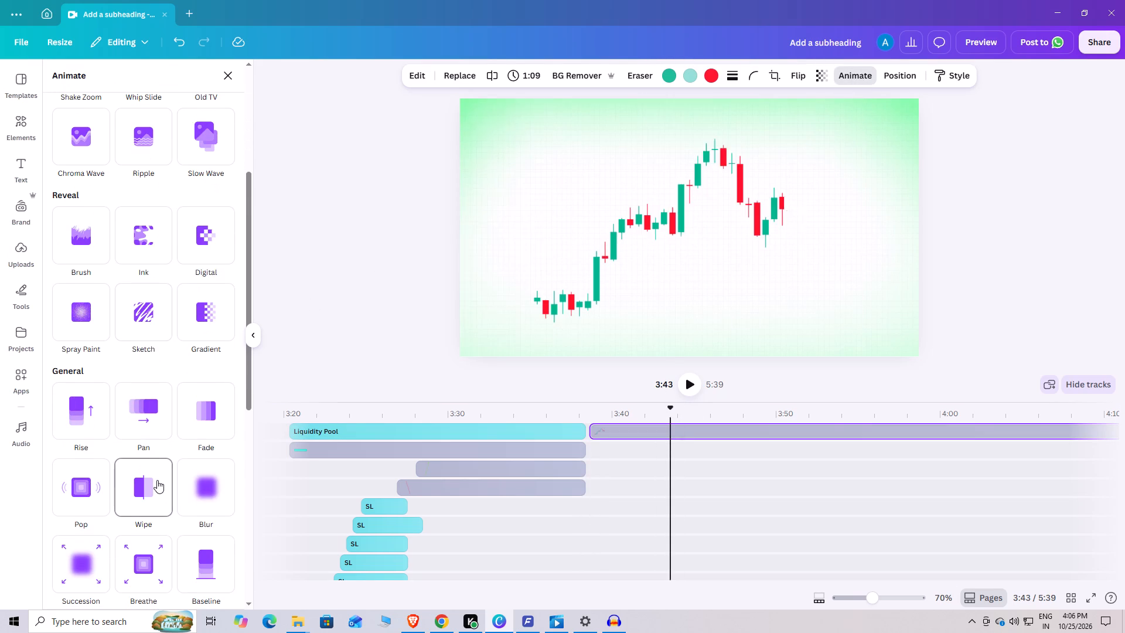
pyautogui.click(157, 480)
pyautogui.click(224, 492)
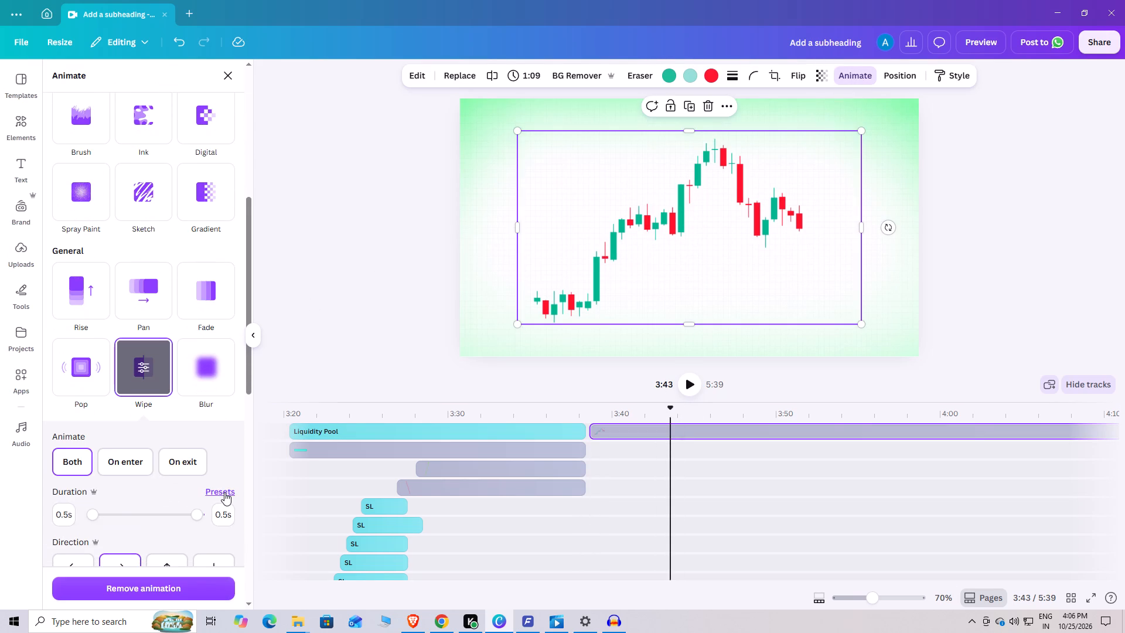
pyautogui.moveTo(93, 519); pyautogui.dragTo(150, 520)
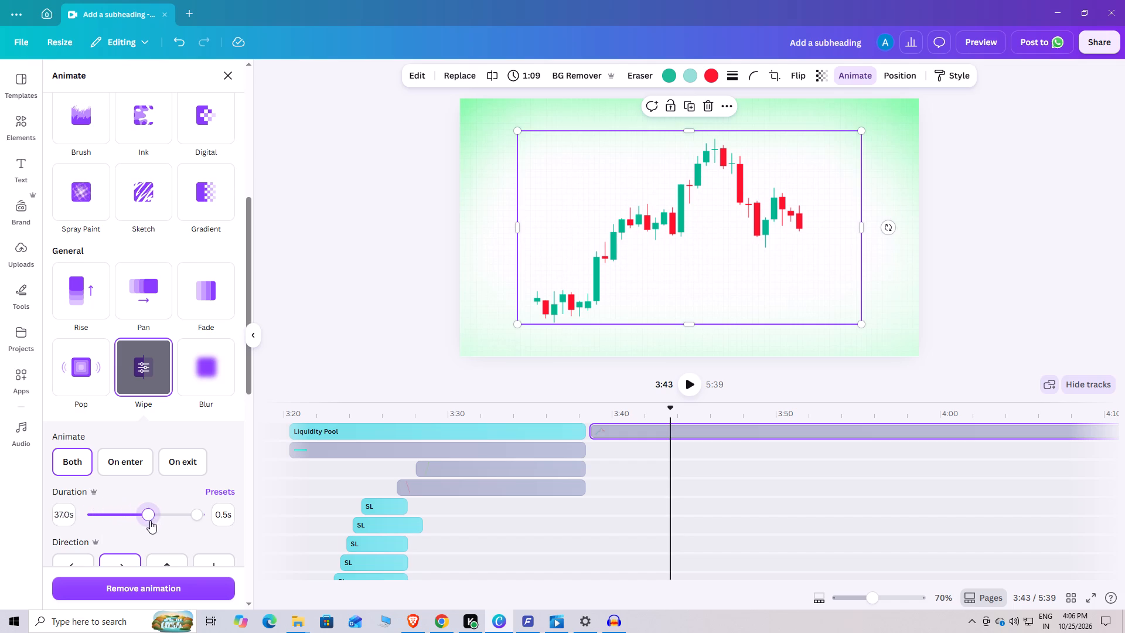
pyautogui.moveTo(150, 520); pyautogui.dragTo(160, 520)
pyautogui.moveTo(159, 520); pyautogui.dragTo(154, 521)
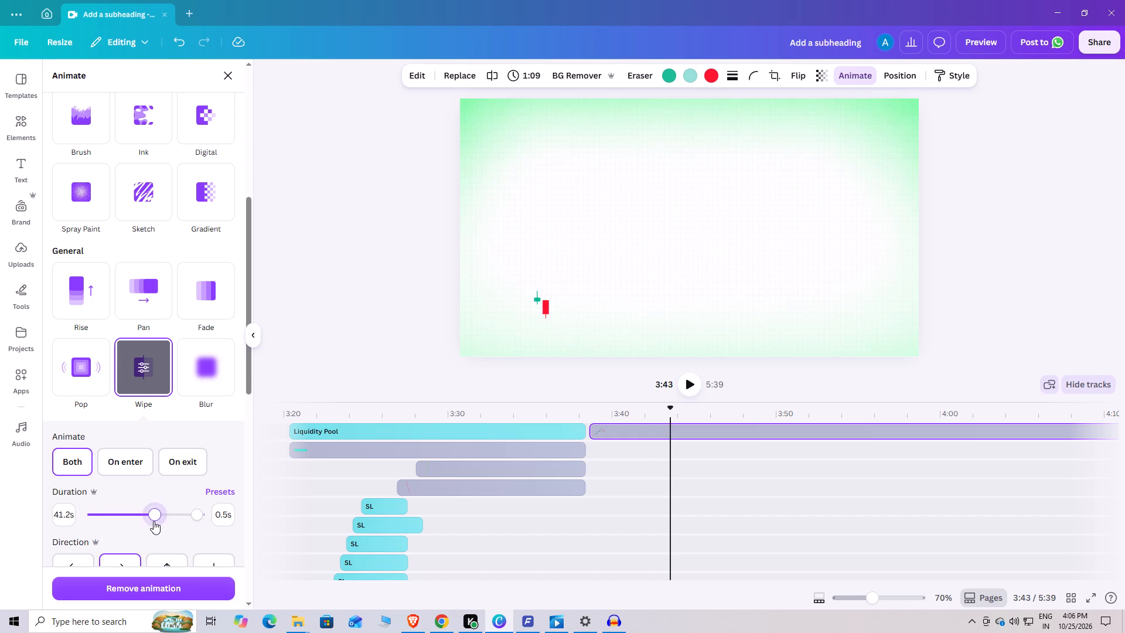
pyautogui.moveTo(154, 521); pyautogui.dragTo(128, 519)
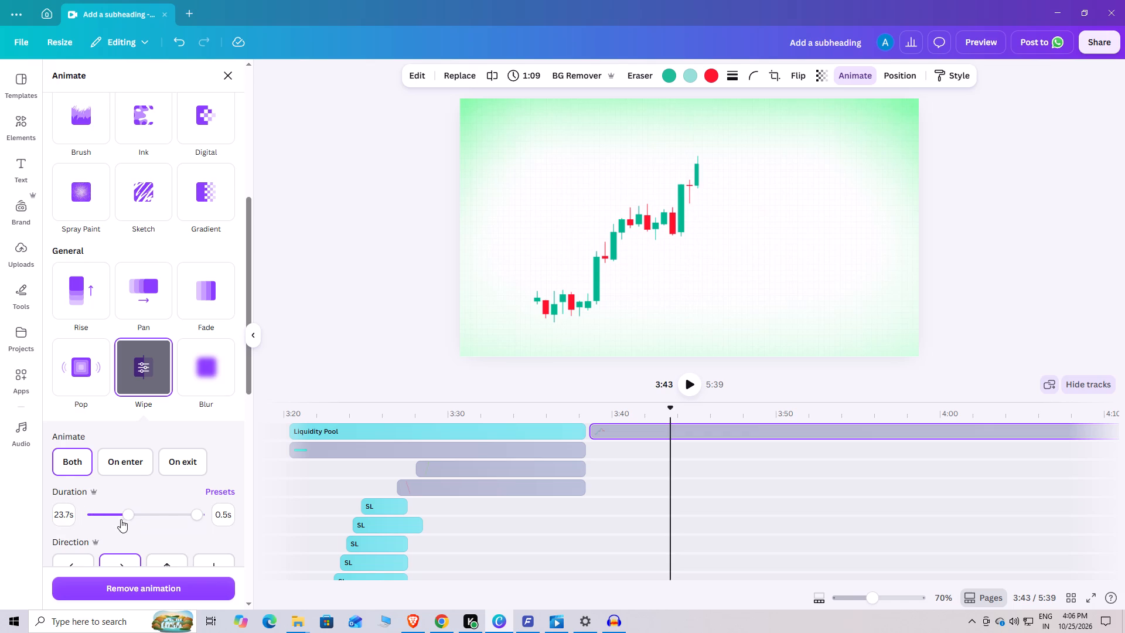
pyautogui.click(125, 518)
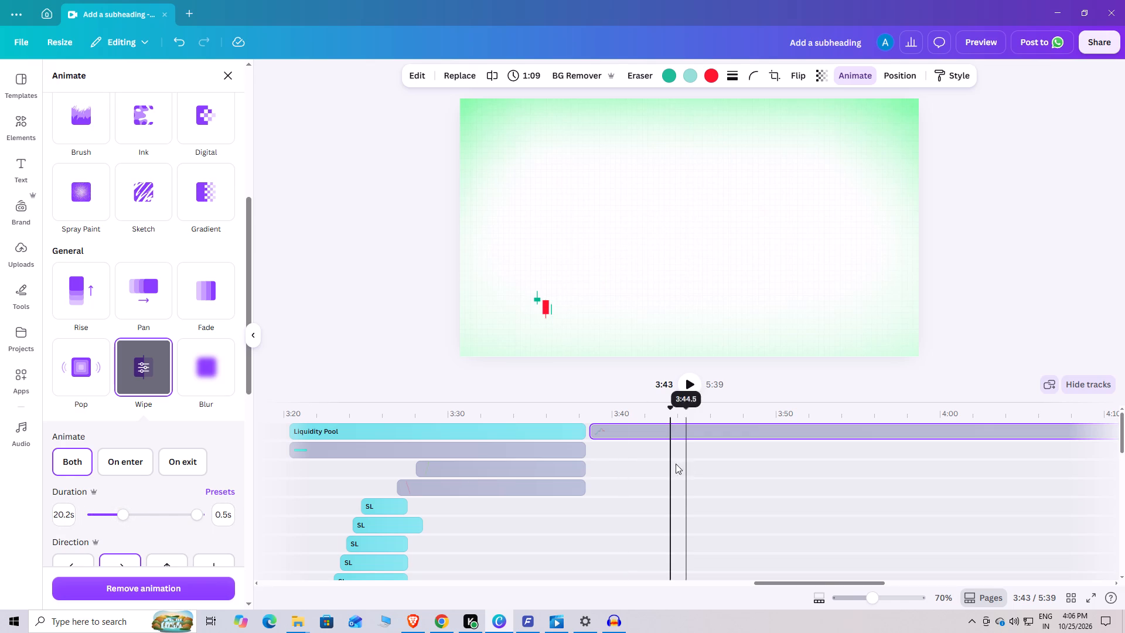
# Preview the chart's wipe from about 3:38 and pull the chart clip's start back to meet the end of the Liquidity Pool clip.
pyautogui.click(588, 393)
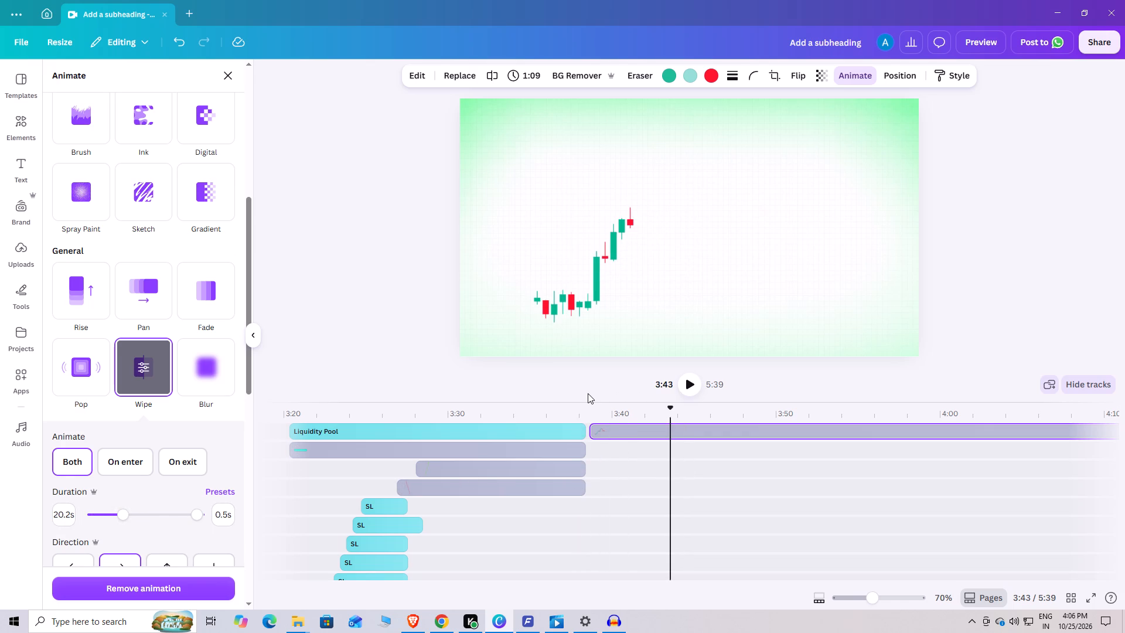
pyautogui.click(584, 413)
pyautogui.click(693, 387)
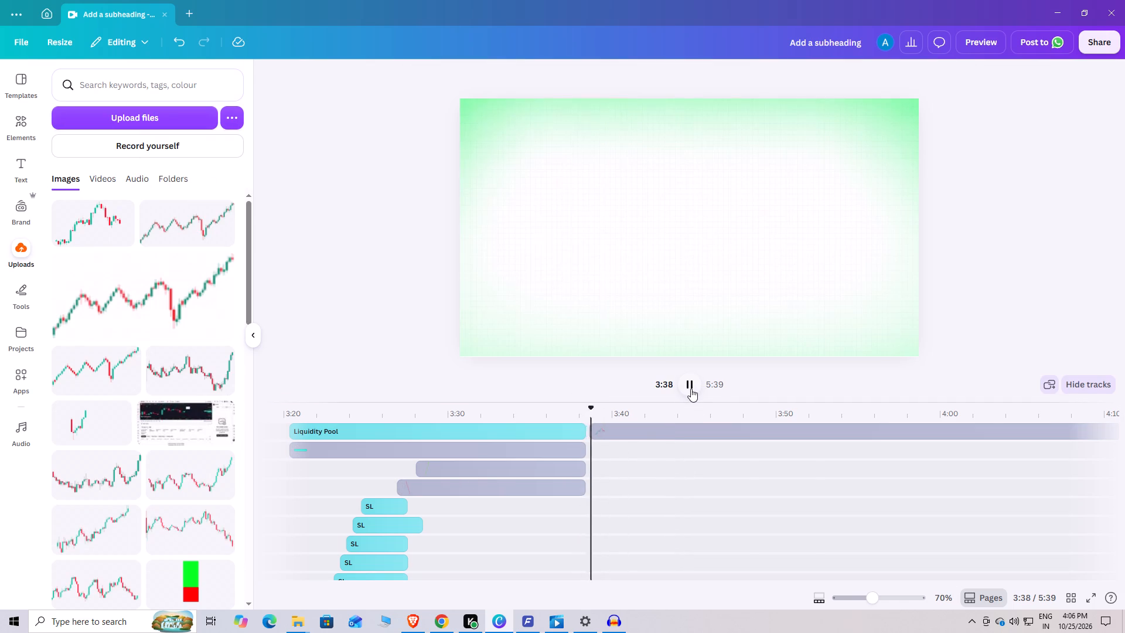
pyautogui.click(593, 433)
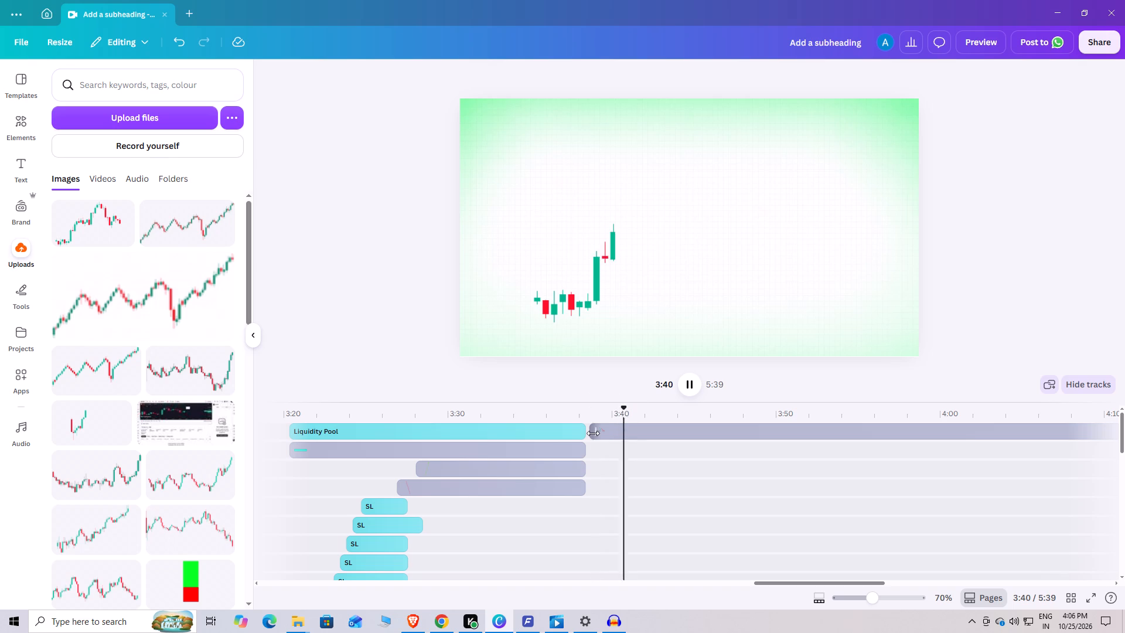
pyautogui.click(588, 399)
pyautogui.click(581, 410)
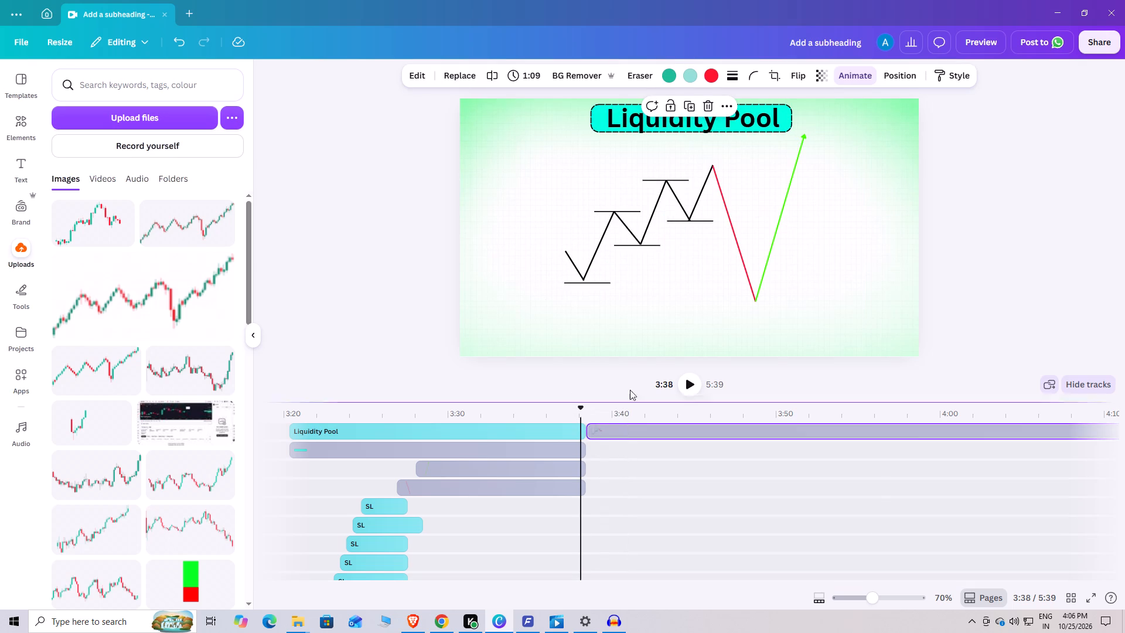
pyautogui.click(686, 383)
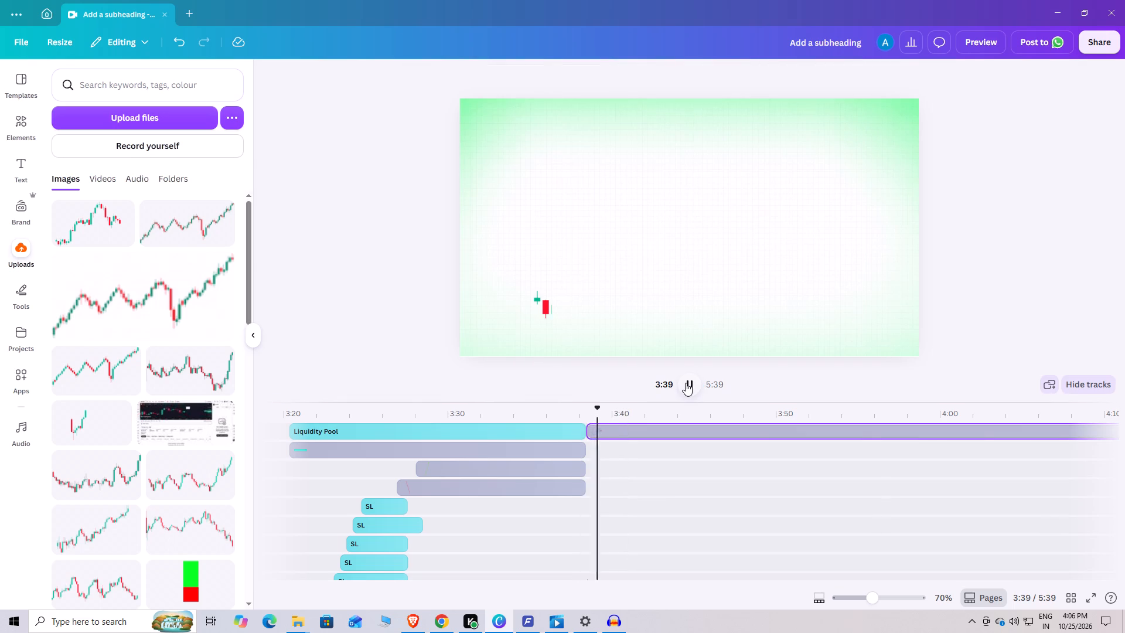
pyautogui.click(686, 385)
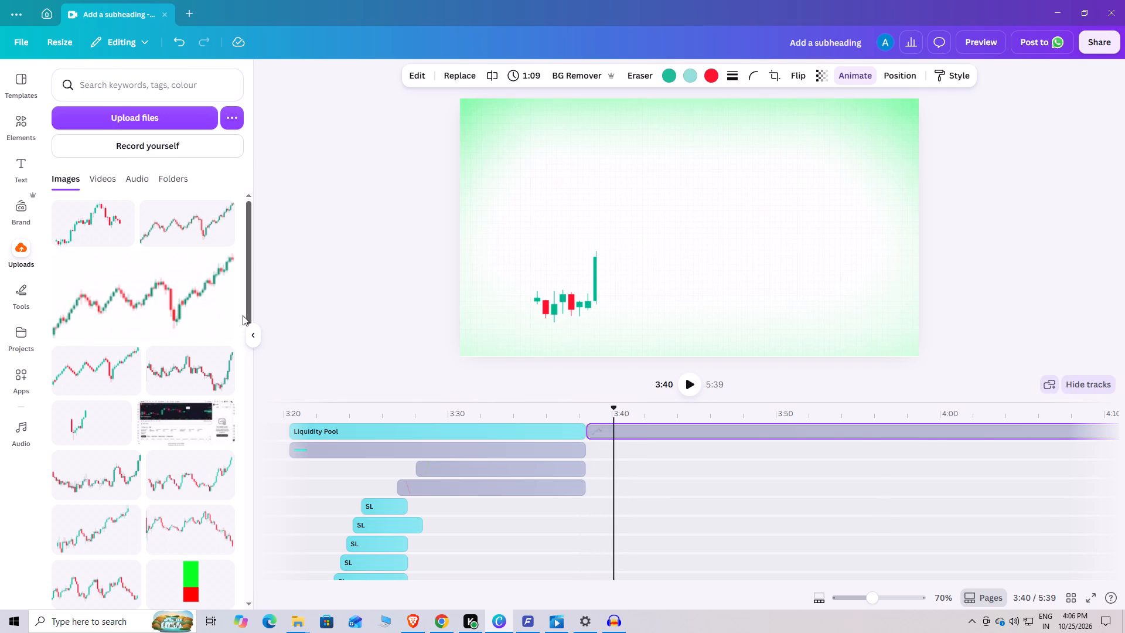
# Play the chart reveal to about 3:44, scale the candlestick chart down slightly lower on the canvas, and return the playhead to about 3:38.
pyautogui.click(19, 300)
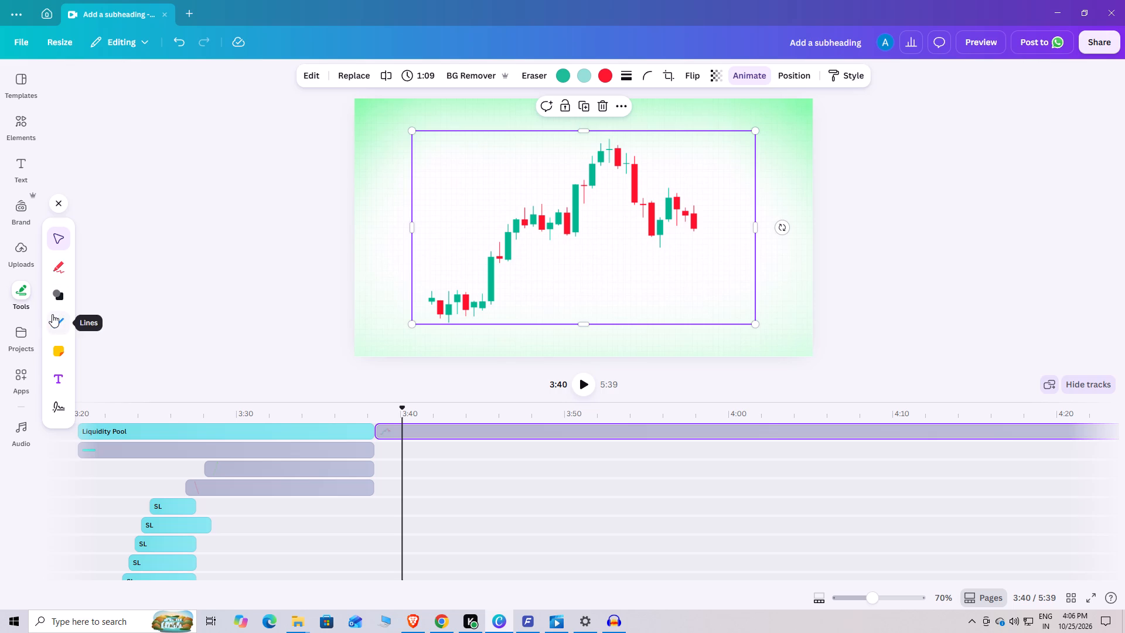
pyautogui.click(585, 386)
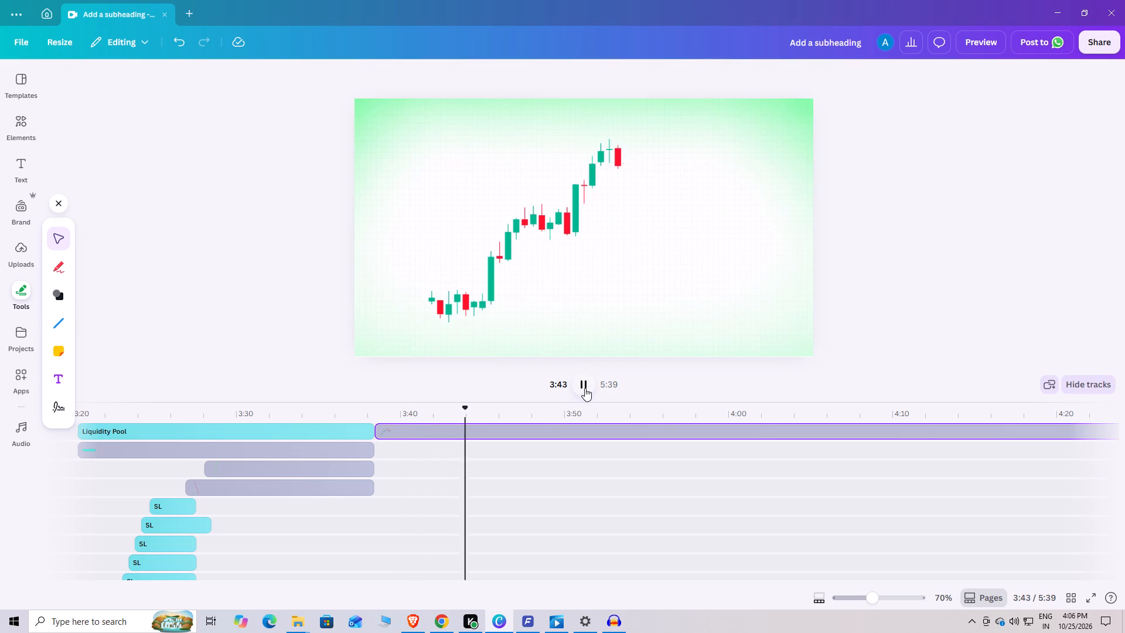
pyautogui.click(555, 257)
pyautogui.click(554, 258)
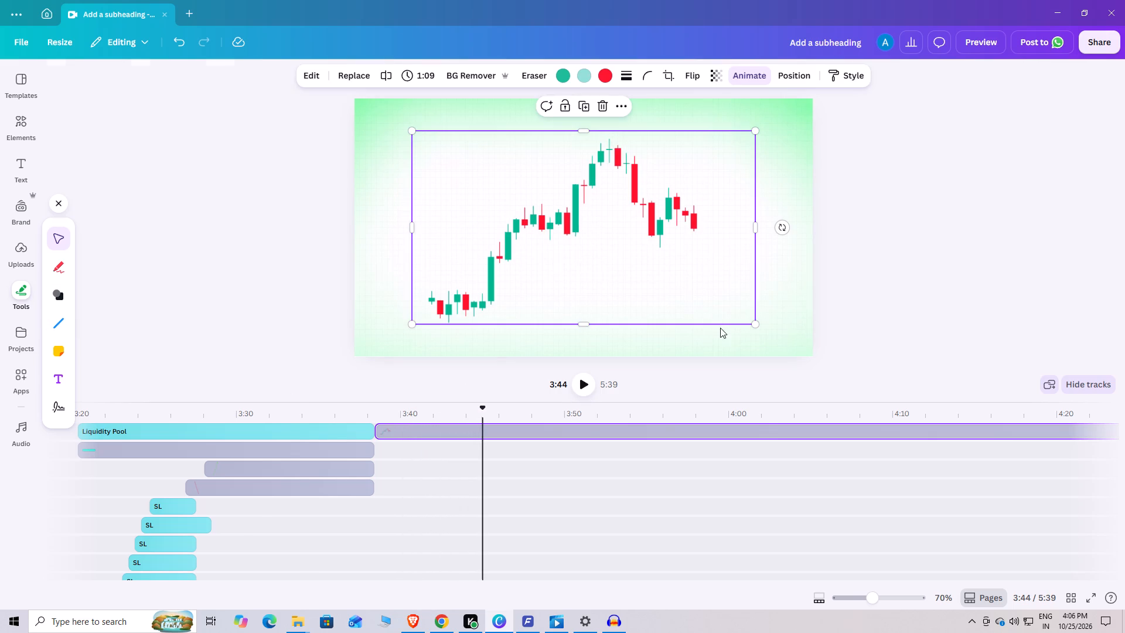
pyautogui.click(591, 235)
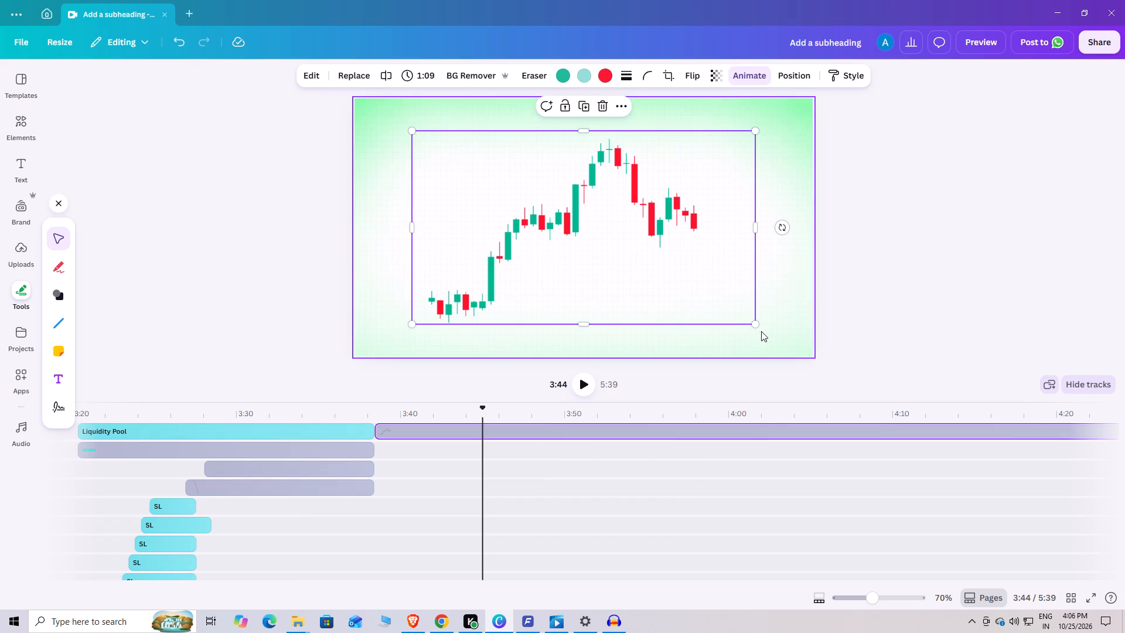
pyautogui.moveTo(758, 325); pyautogui.dragTo(702, 277)
pyautogui.moveTo(676, 264); pyautogui.dragTo(691, 302)
pyautogui.click(192, 321)
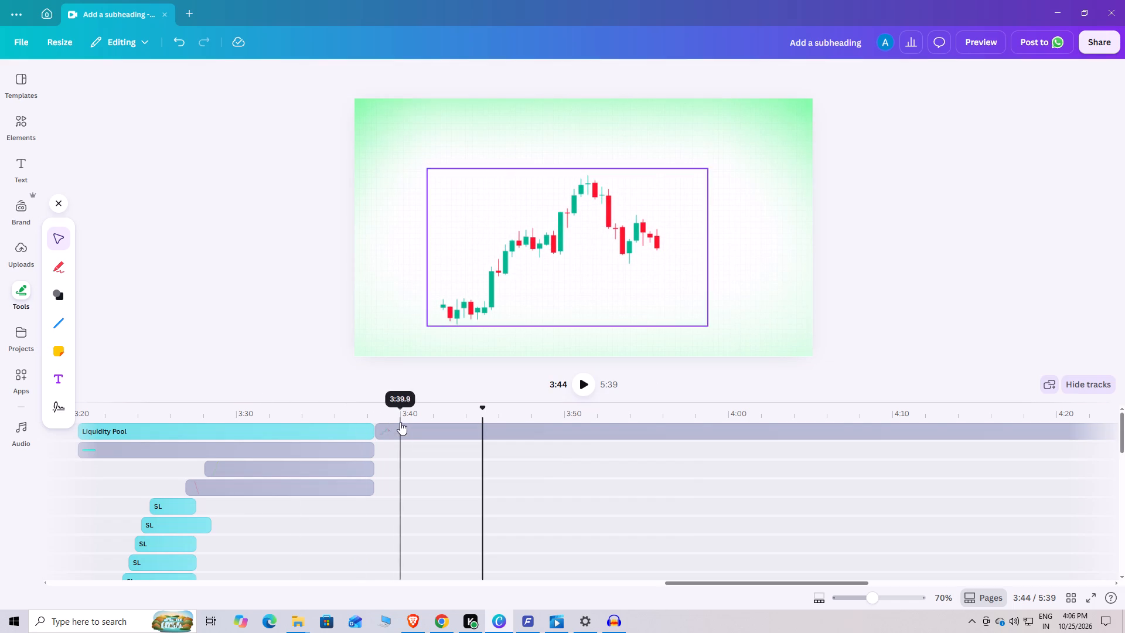
pyautogui.click(372, 412)
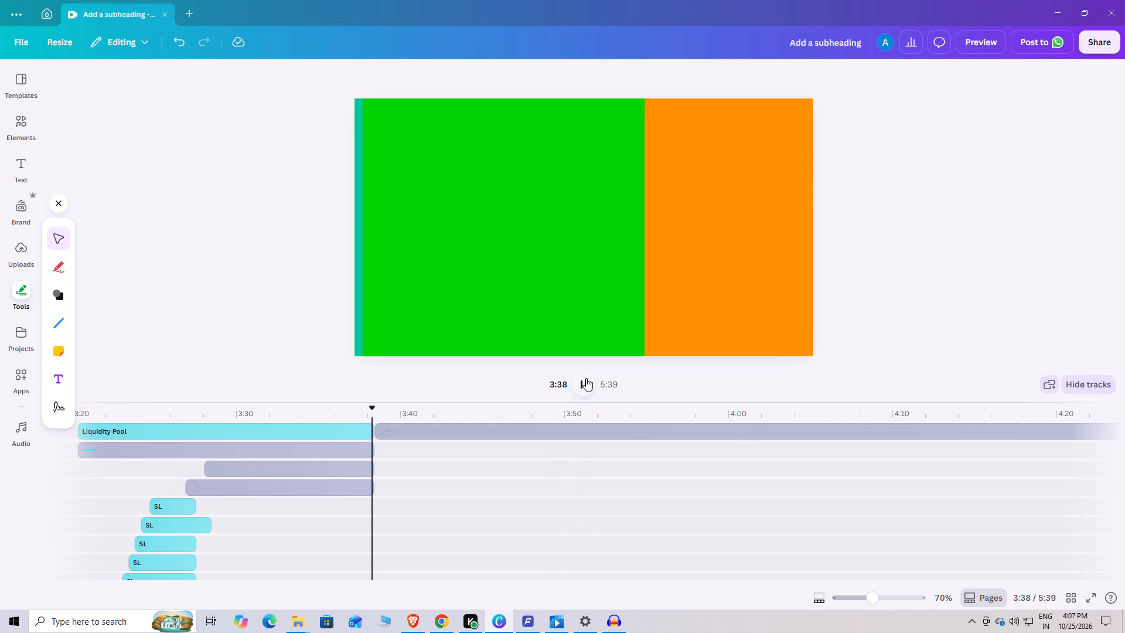
pyautogui.click(586, 378)
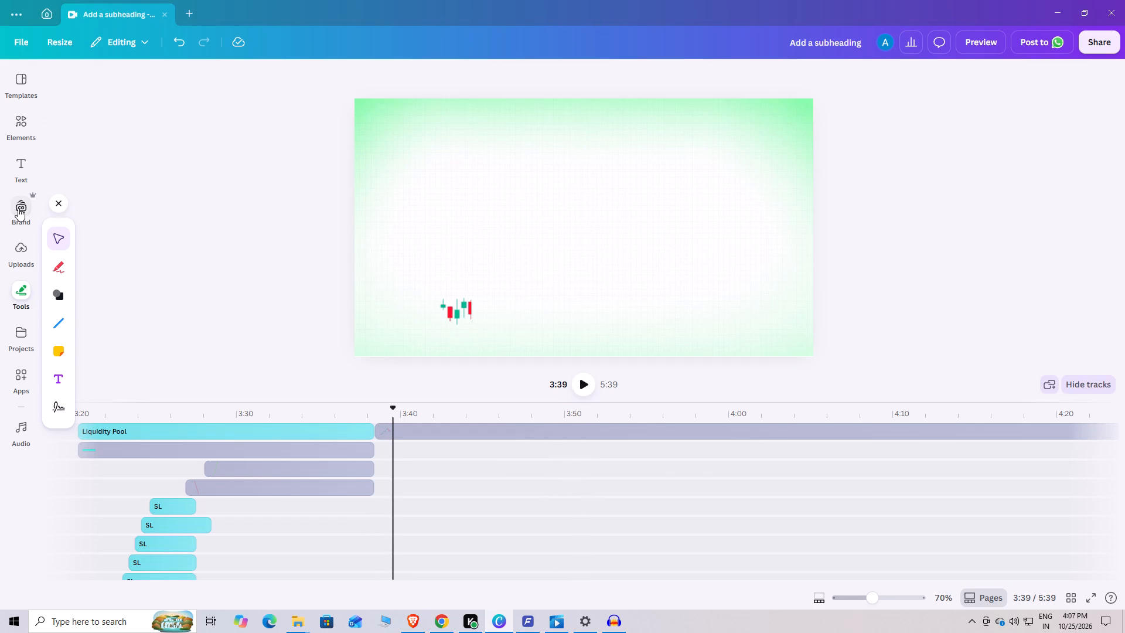
pyautogui.click(21, 168)
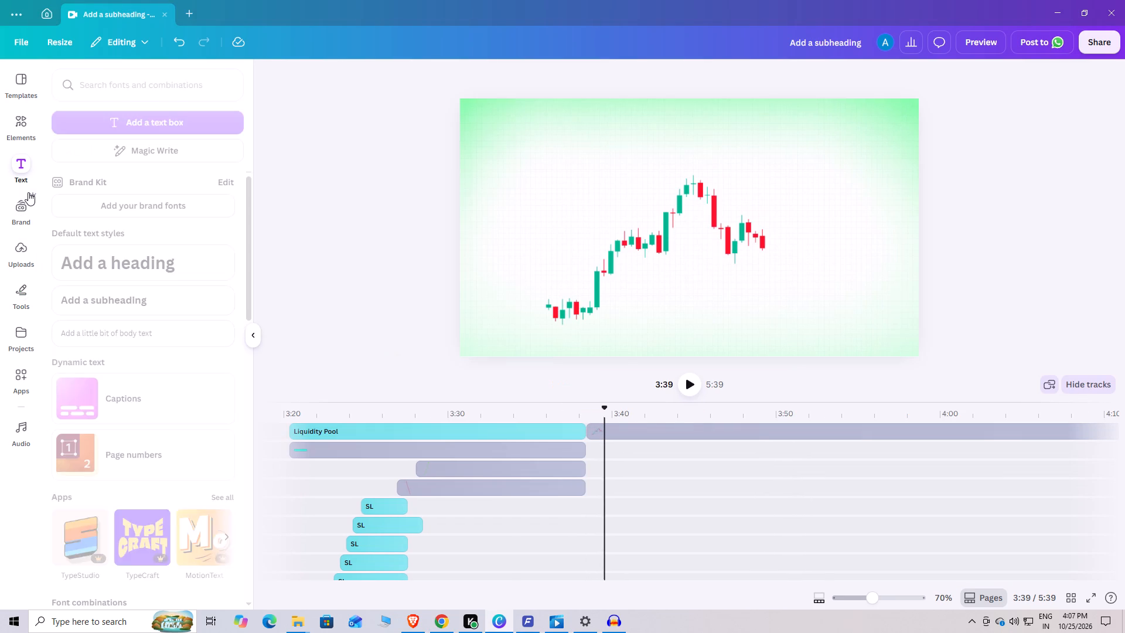
pyautogui.click(96, 300)
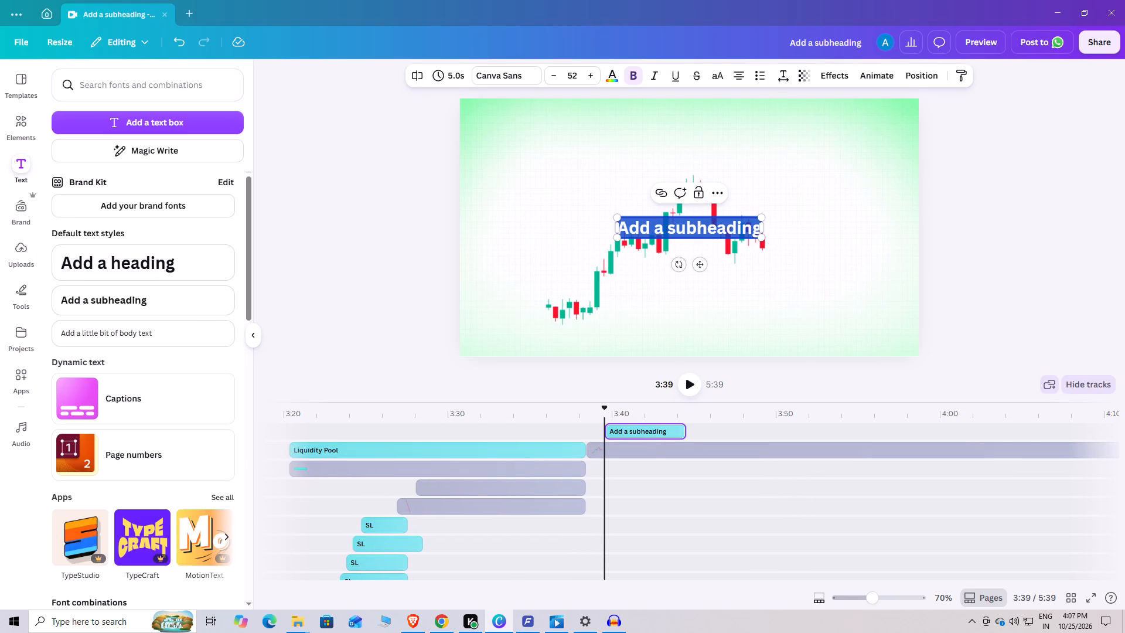
pyautogui.rightClick(665, 232)
pyautogui.click(696, 305)
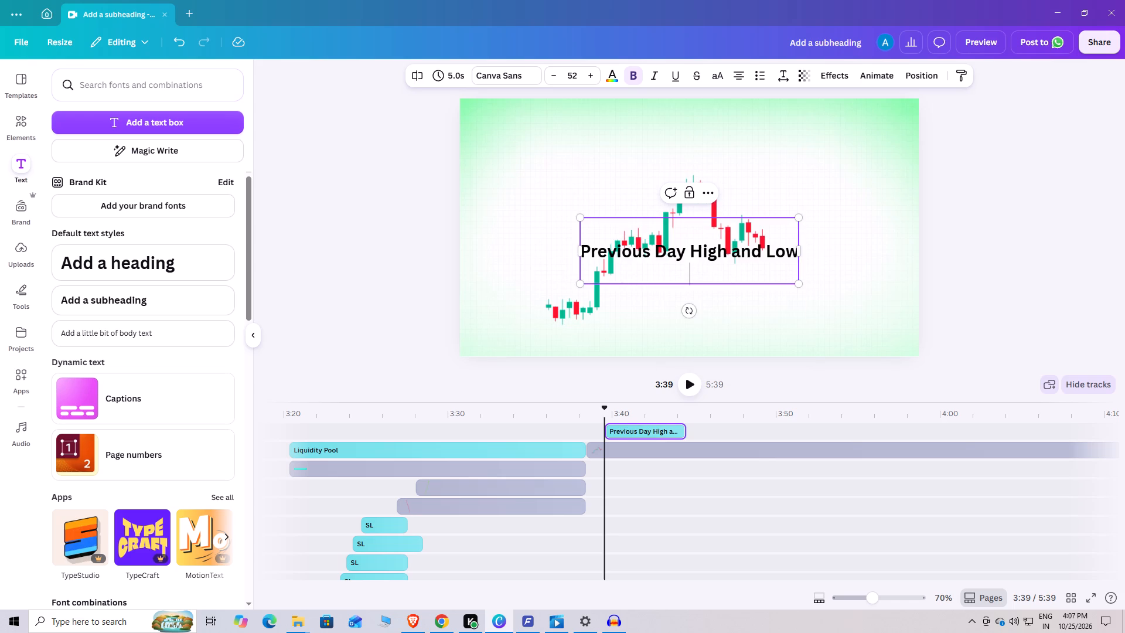
# Widen the Previous Day High and Low text box and move it above the candlestick chart, near the canvas's upper edge.
pyautogui.moveTo(800, 253); pyautogui.dragTo(879, 247)
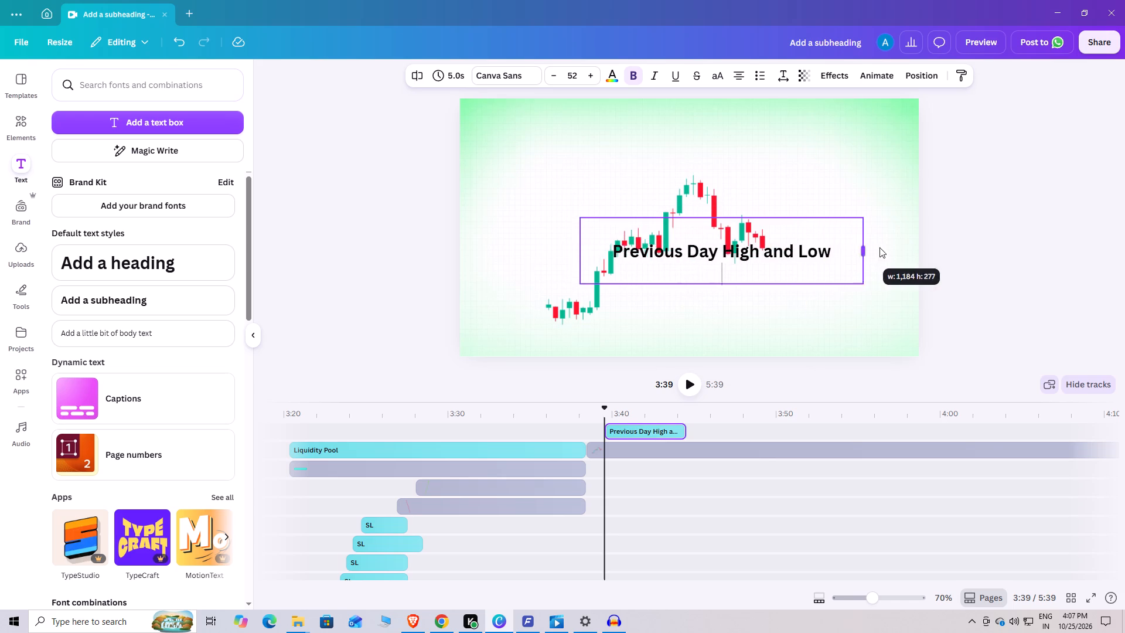
pyautogui.moveTo(879, 247); pyautogui.dragTo(957, 252)
pyautogui.click(993, 226)
pyautogui.click(993, 226)
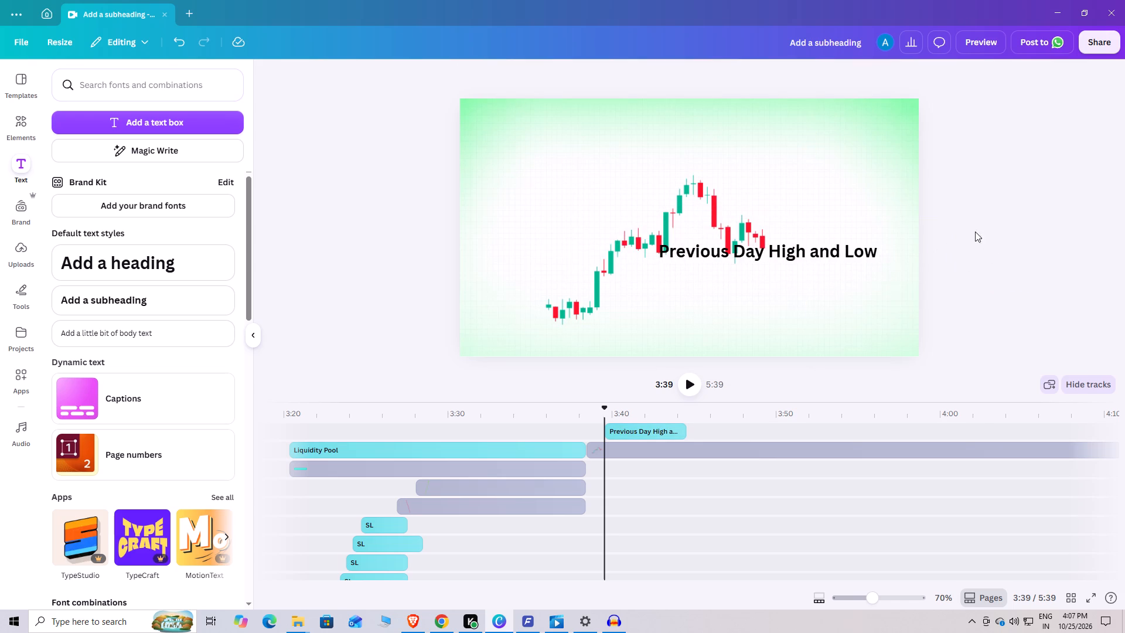
pyautogui.click(789, 255)
pyautogui.moveTo(788, 264); pyautogui.dragTo(735, 151)
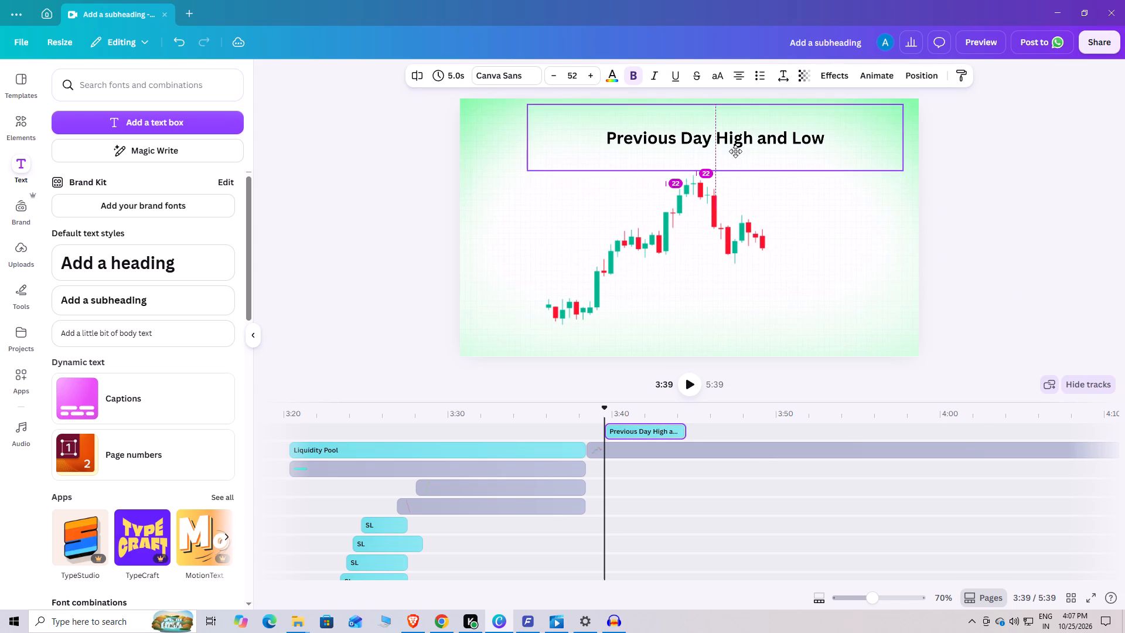
pyautogui.moveTo(735, 151); pyautogui.dragTo(735, 155)
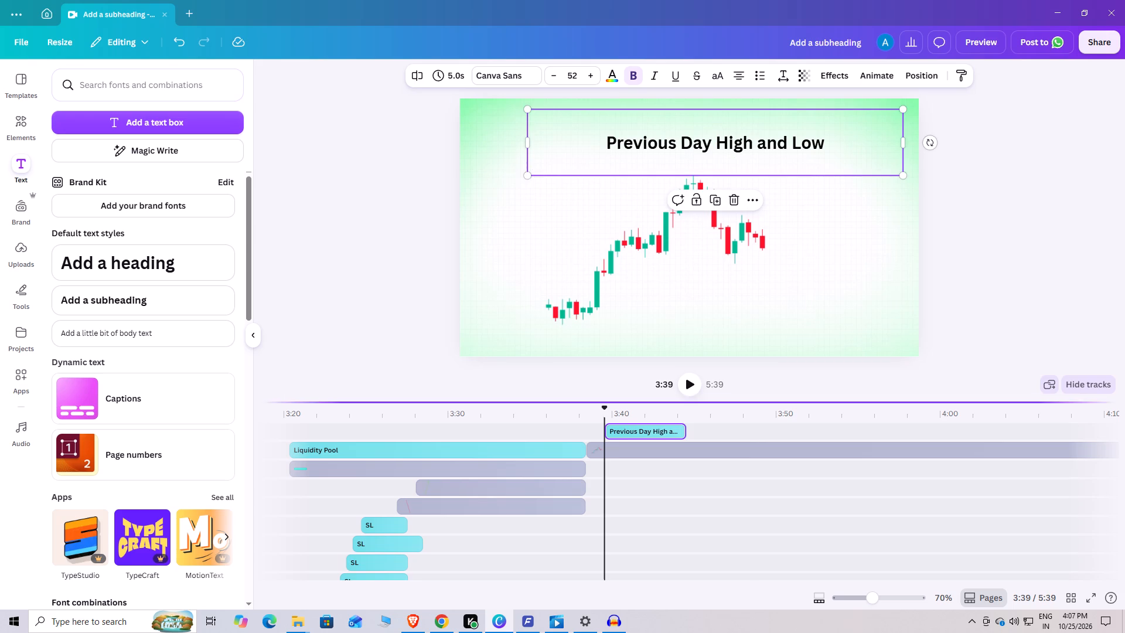
# Extend the end of the Previous Day High and Low heading clip to give it a 26.0 s duration.
pyautogui.moveTo(604, 411); pyautogui.dragTo(640, 417)
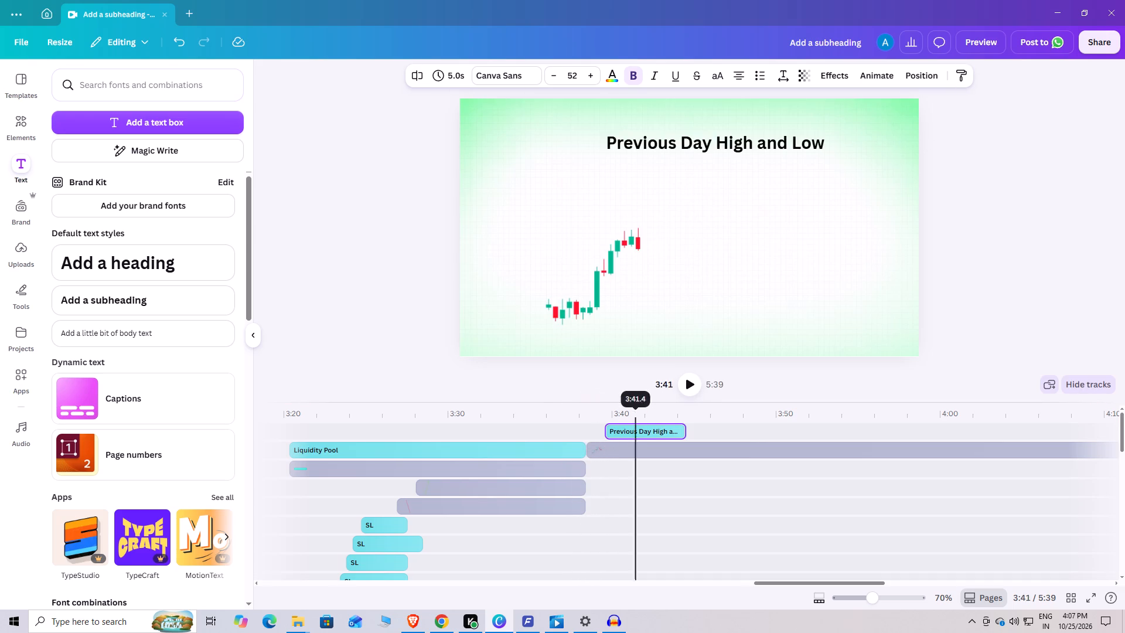
pyautogui.moveTo(640, 417); pyautogui.dragTo(364, 434)
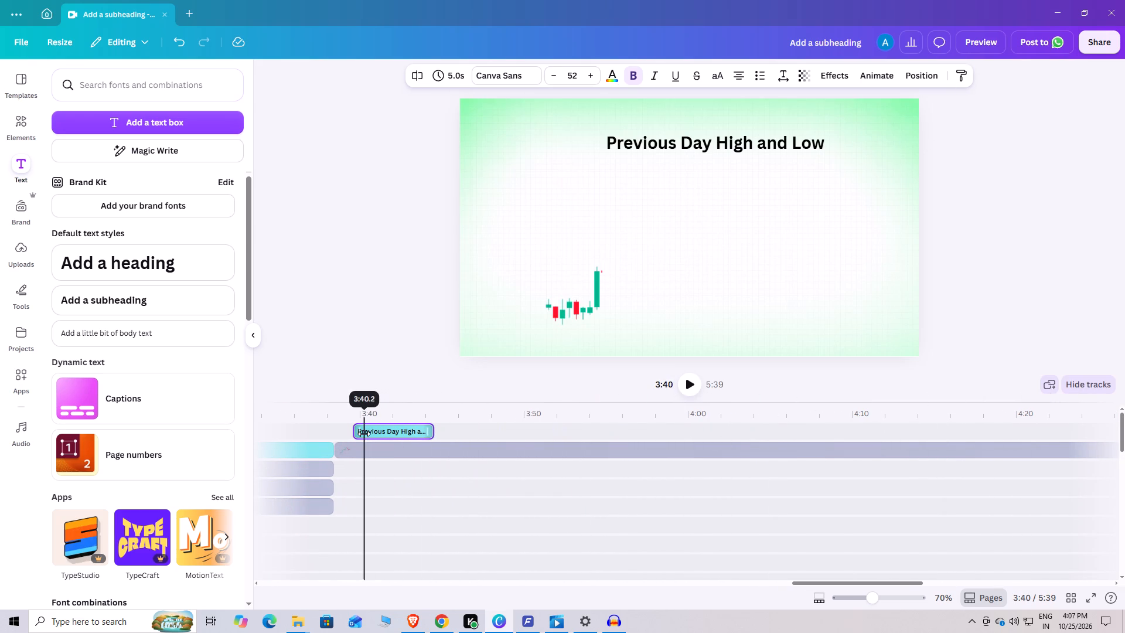
pyautogui.moveTo(364, 434); pyautogui.dragTo(364, 434)
pyautogui.moveTo(429, 427); pyautogui.dragTo(430, 427)
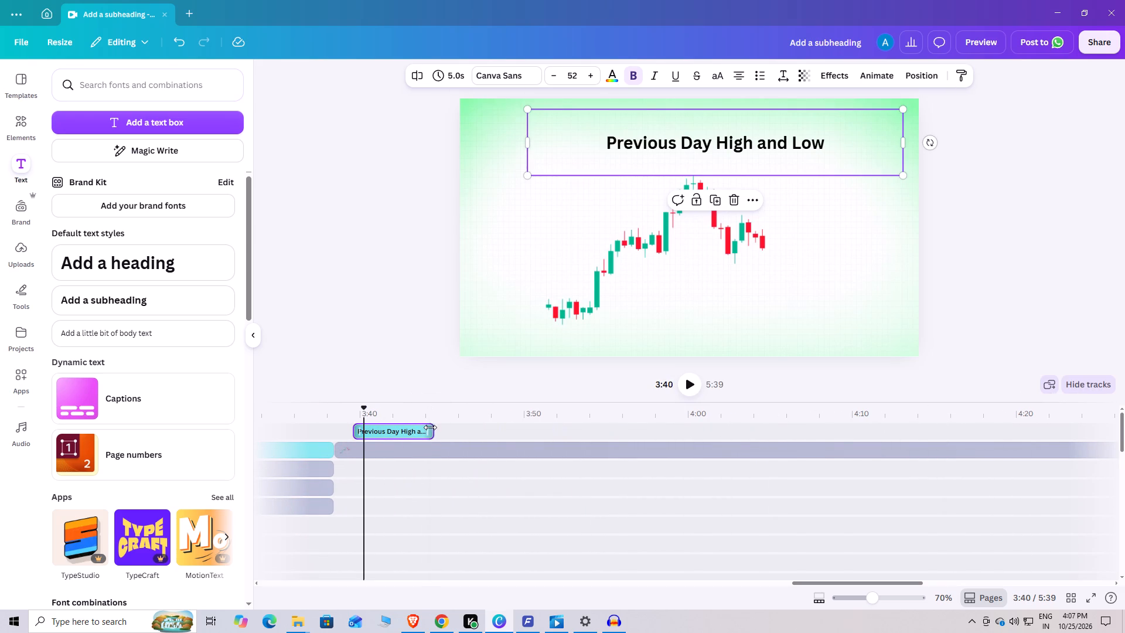
pyautogui.moveTo(430, 427); pyautogui.dragTo(623, 420)
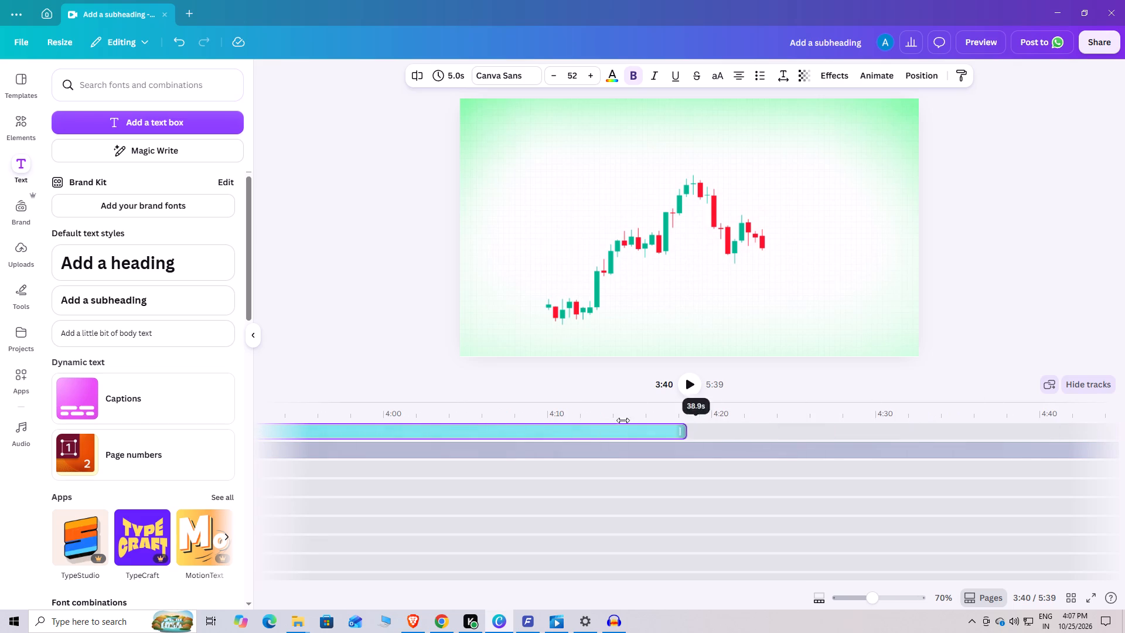
pyautogui.moveTo(623, 420); pyautogui.dragTo(470, 421)
# Play the scene through to find the cut point and trim the candlestick chart clip to 12.0 s, ending at about 3:50.
pyautogui.click(388, 420)
pyautogui.moveTo(388, 411); pyautogui.dragTo(465, 406)
pyautogui.click(690, 385)
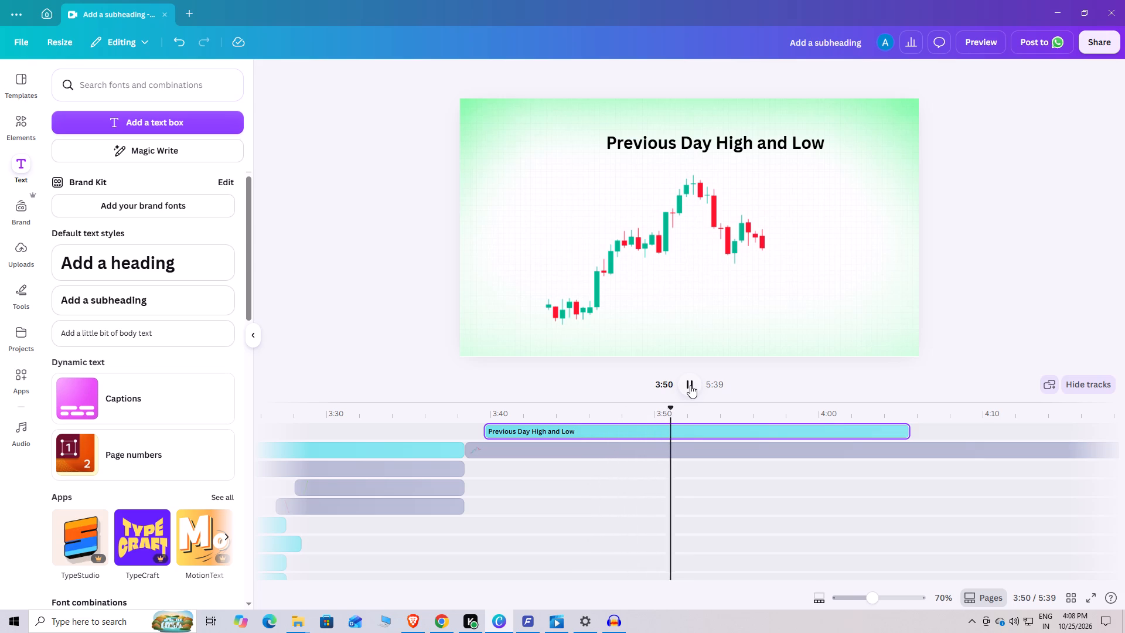
pyautogui.scroll(-6, 695, 403)
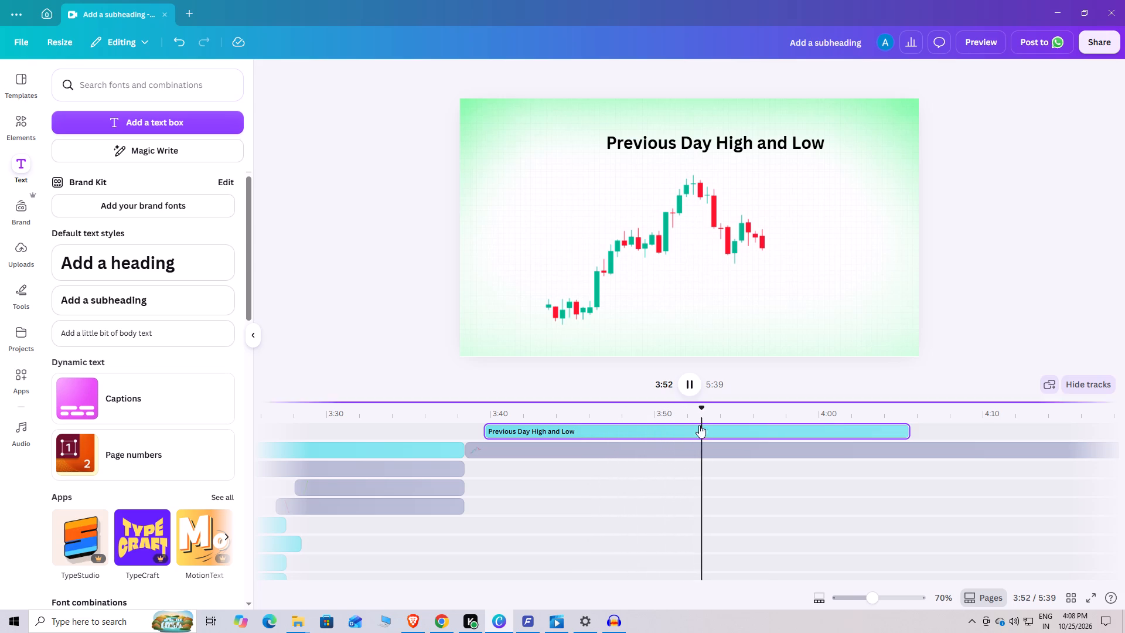
pyautogui.scroll(-4, 699, 425)
pyautogui.scroll(6, 699, 470)
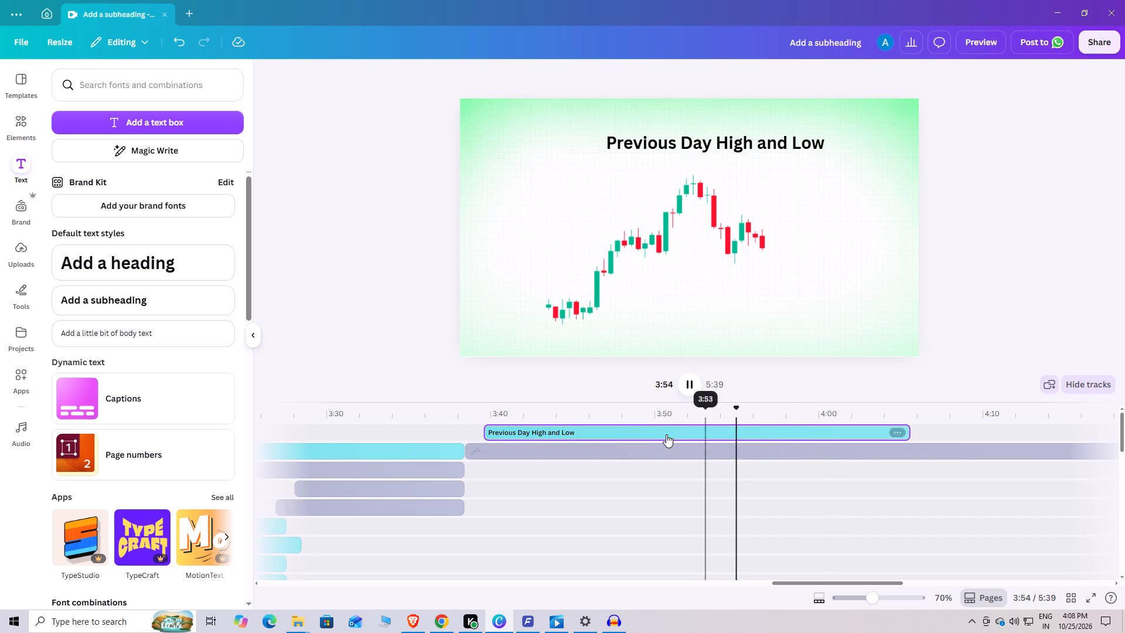
pyautogui.click(662, 440)
pyautogui.click(687, 278)
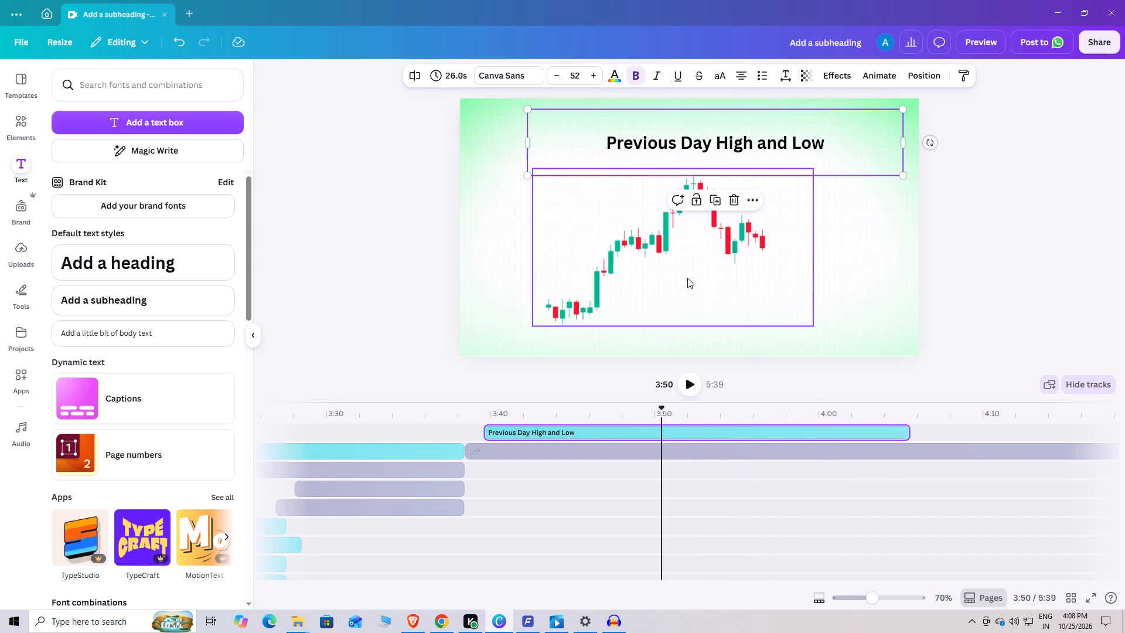
pyautogui.moveTo(859, 595); pyautogui.dragTo(852, 597)
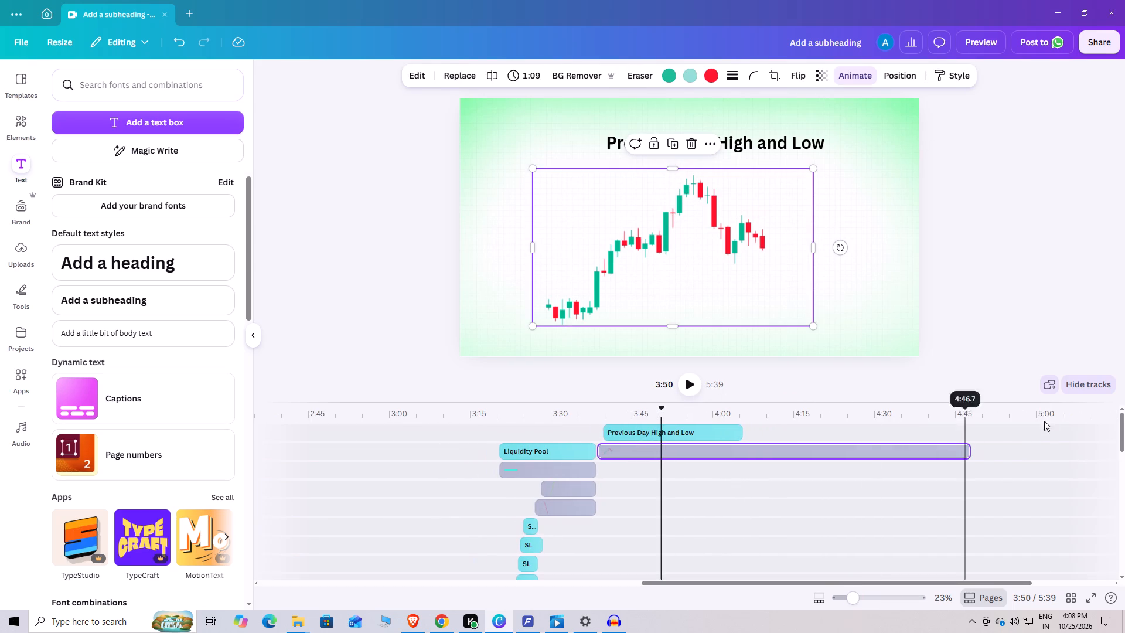
pyautogui.moveTo(964, 452); pyautogui.dragTo(673, 478)
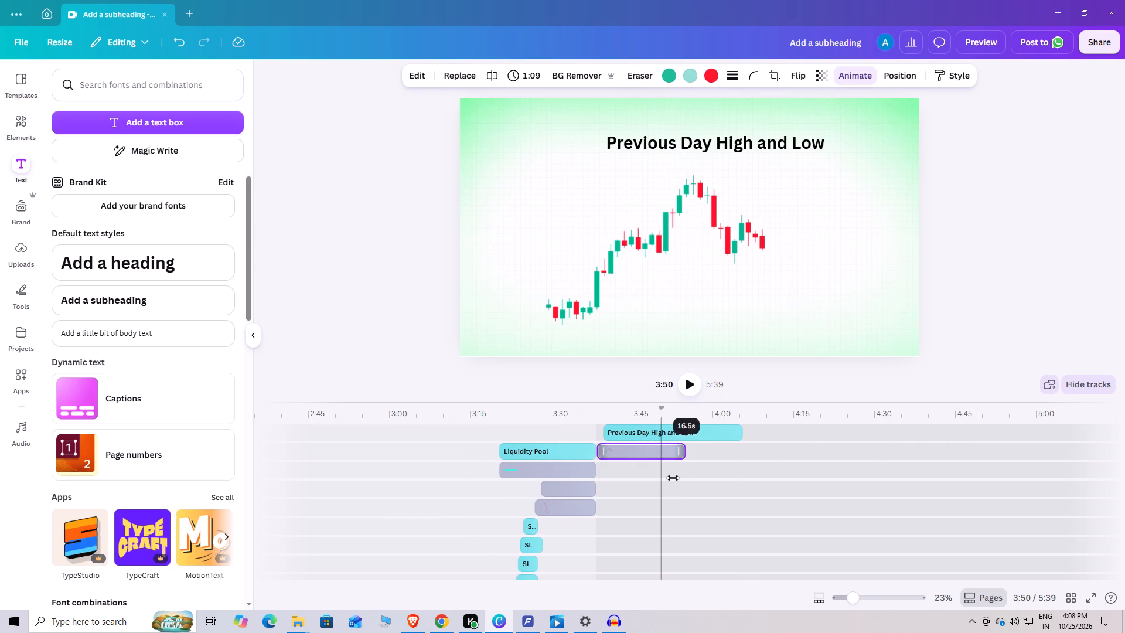
pyautogui.moveTo(673, 478); pyautogui.dragTo(653, 482)
# Play the scene from about 3:38 to check the chart and heading timing against the voice-over track.
pyautogui.scroll(-20, 661, 479)
pyautogui.scroll(-4, 661, 479)
pyautogui.moveTo(861, 595); pyautogui.dragTo(879, 591)
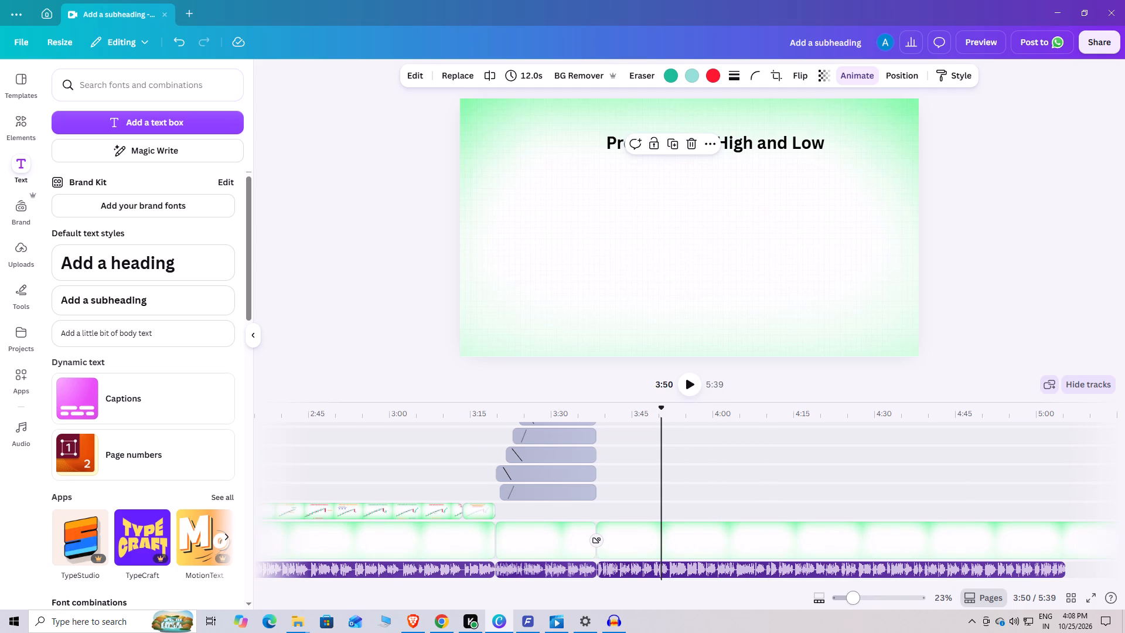
pyautogui.click(395, 492)
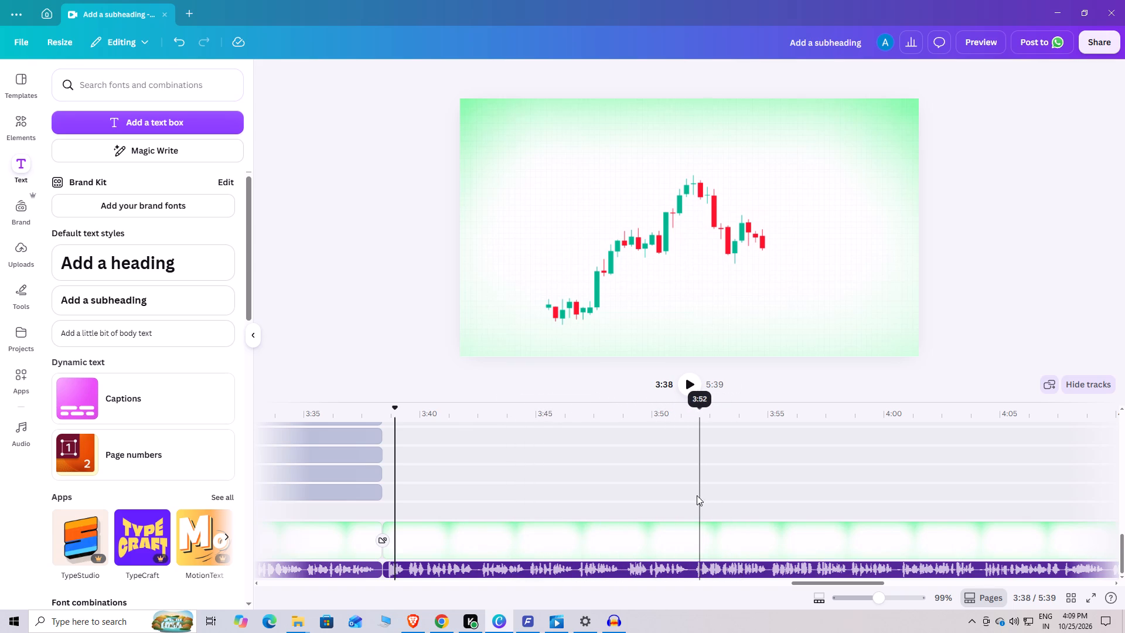
pyautogui.scroll(6, 538, 487)
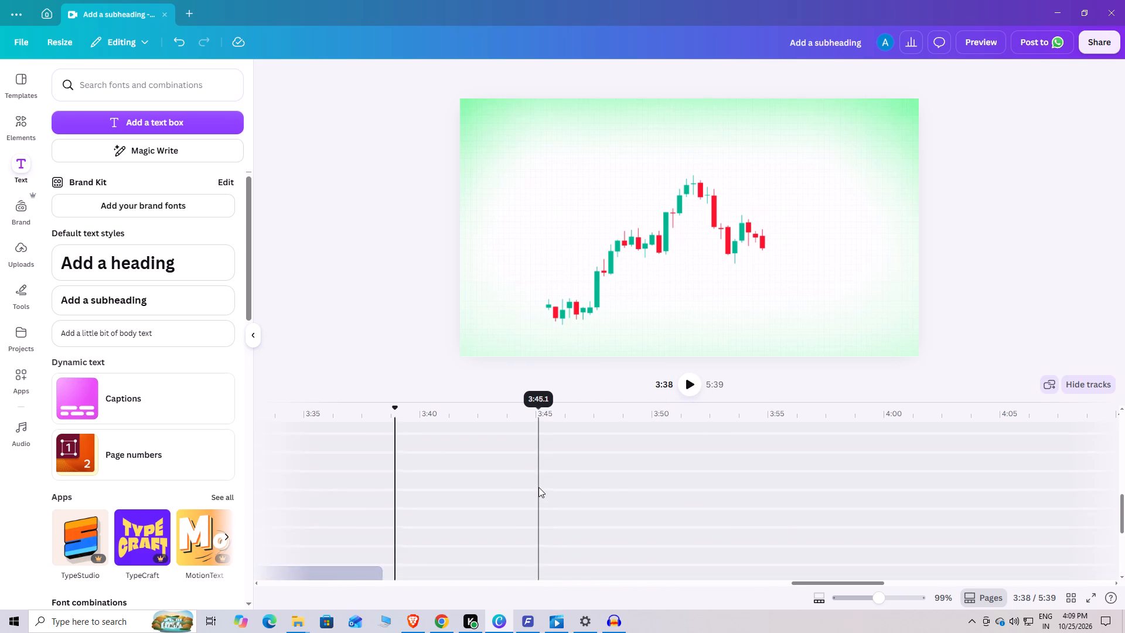
pyautogui.scroll(12, 538, 487)
pyautogui.click(634, 299)
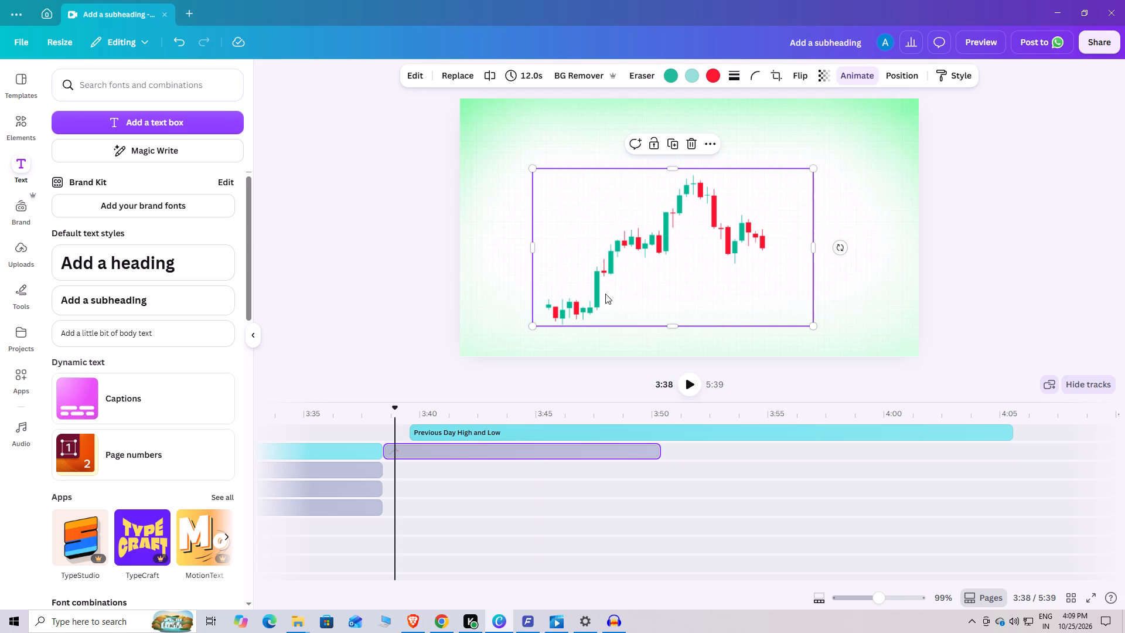
pyautogui.click(271, 246)
pyautogui.click(622, 261)
pyautogui.click(700, 383)
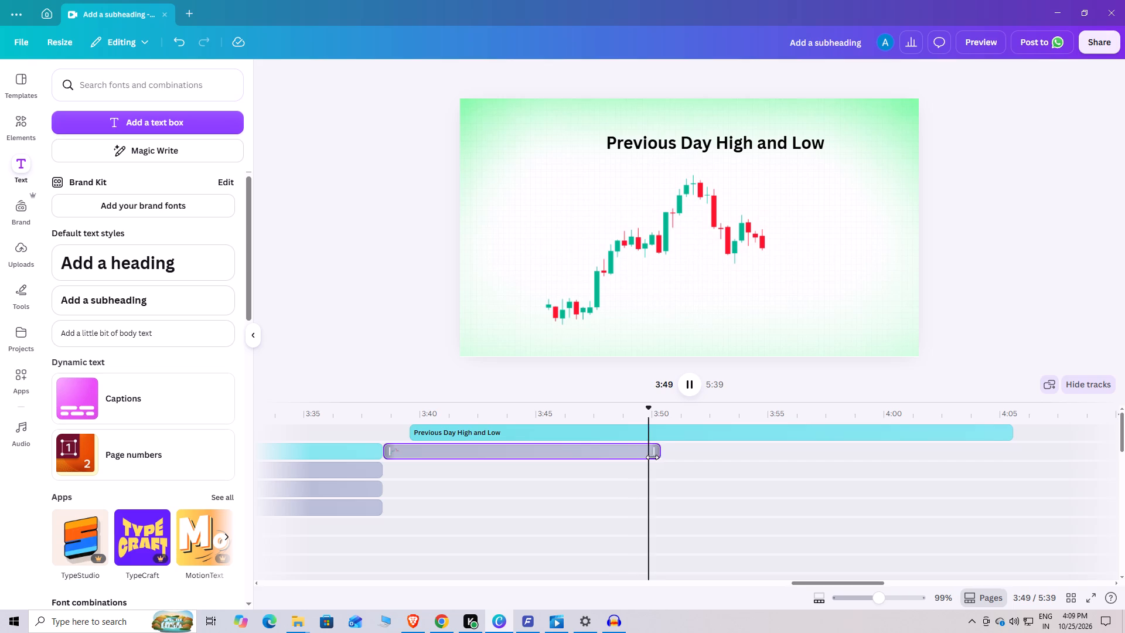
# Replay from about 3:48 to pinpoint the narration cut and trim the candlestick chart clip's end to about 3:49, for 10.9 s.
pyautogui.scroll(-18, 646, 460)
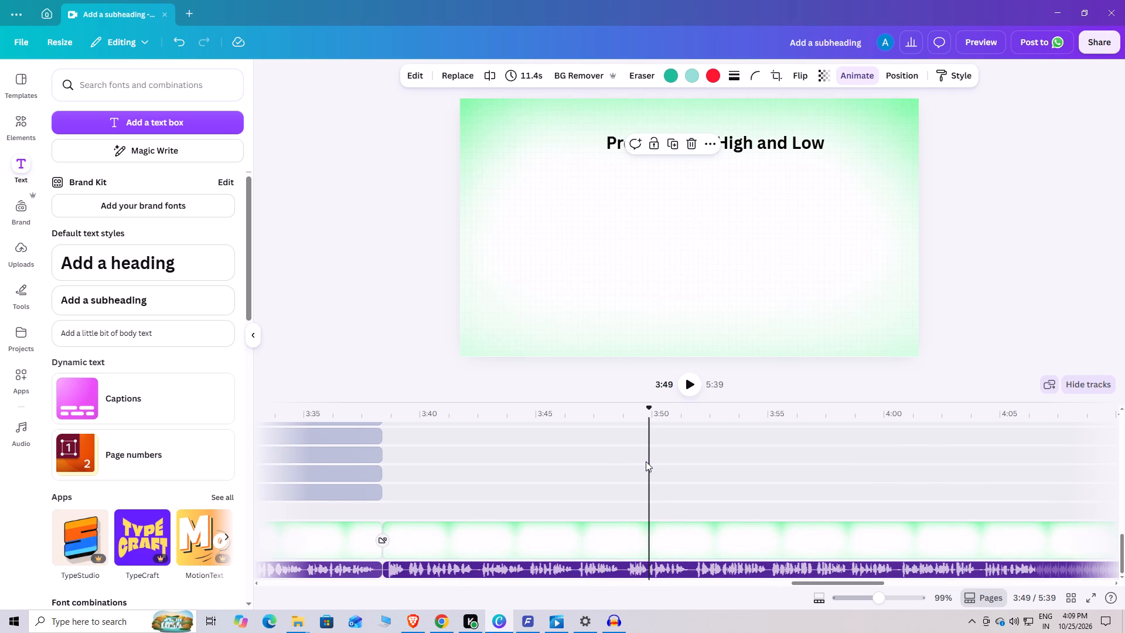
pyautogui.click(612, 468)
pyautogui.click(689, 376)
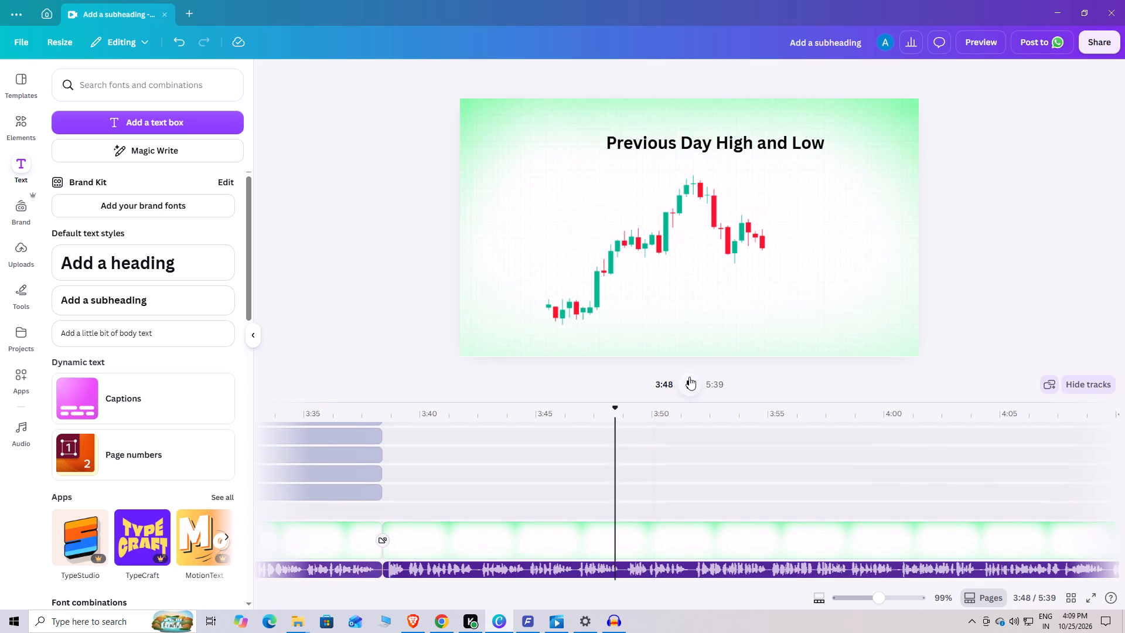
pyautogui.click(689, 378)
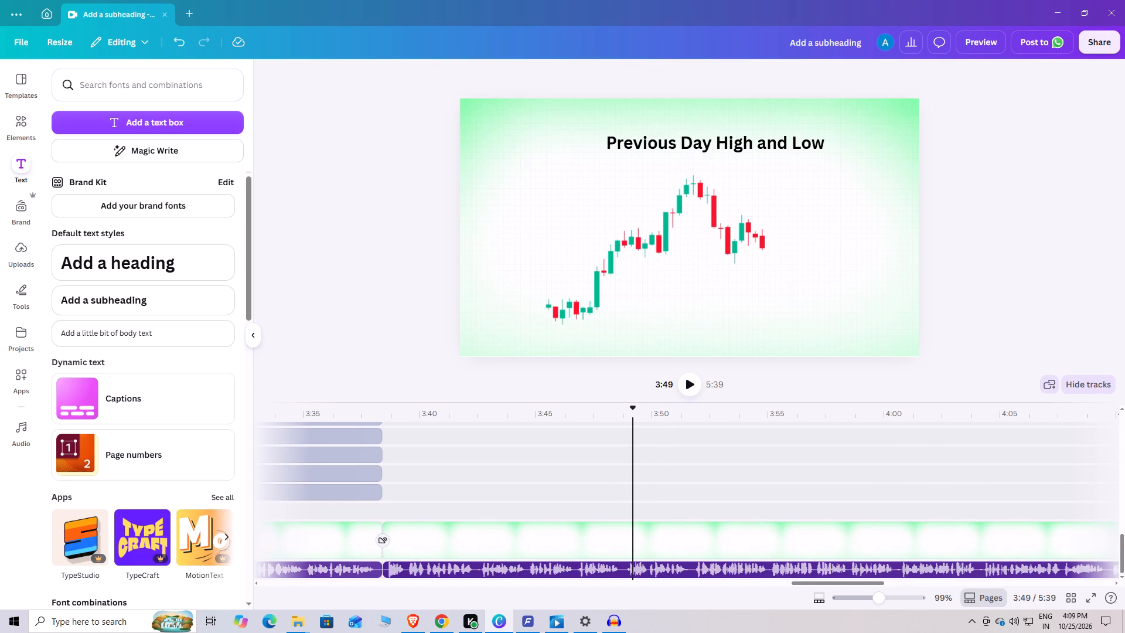
pyautogui.click(635, 412)
pyautogui.scroll(14, 655, 475)
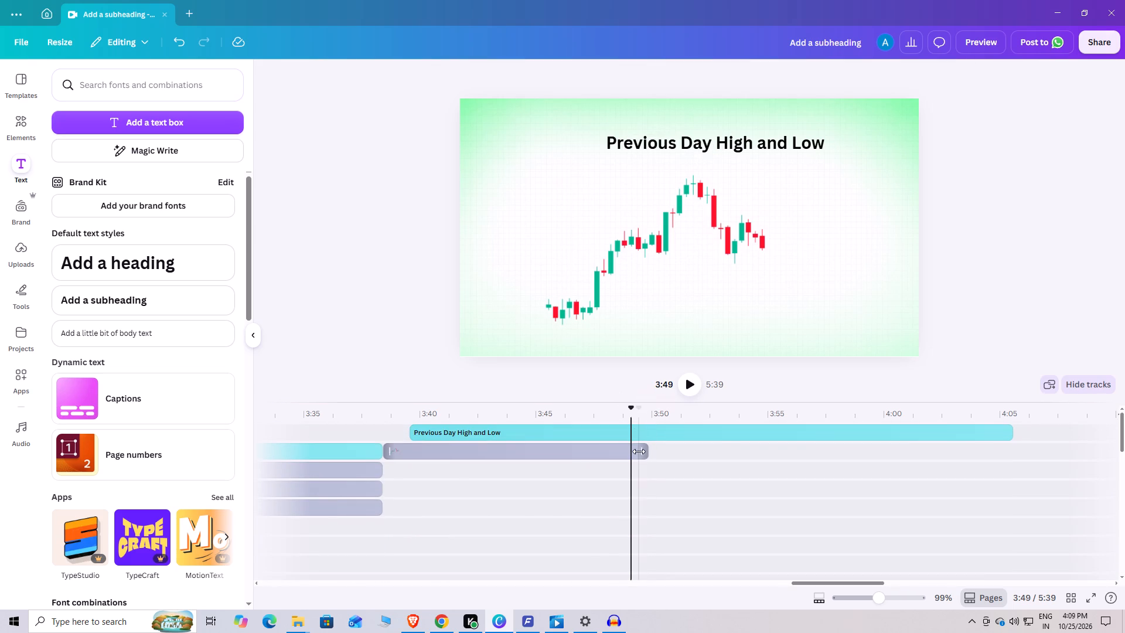
pyautogui.moveTo(644, 452); pyautogui.dragTo(632, 465)
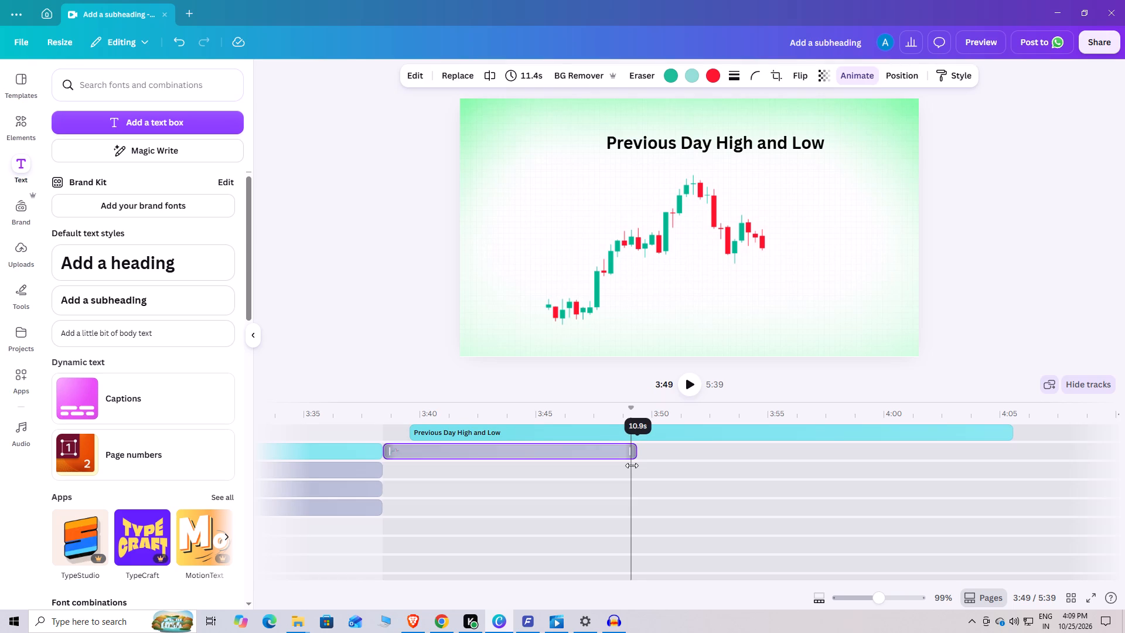
pyautogui.moveTo(632, 465); pyautogui.dragTo(633, 469)
# Shorten the Previous Day High and Low heading clip to 9.8 s so it ends together with the candlestick chart clip.
pyautogui.moveTo(1011, 434); pyautogui.dragTo(639, 478)
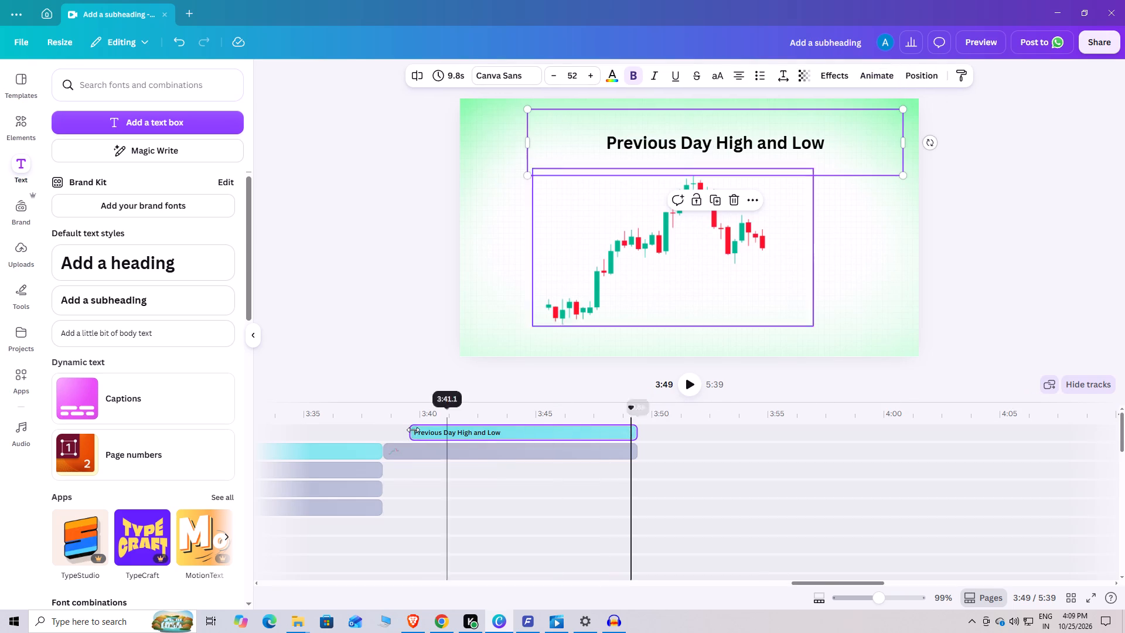
# Play the scene's opening and extend the start of the Previous Day High and Low heading clip back to about 3:38, for 10.9 s.
pyautogui.click(373, 423)
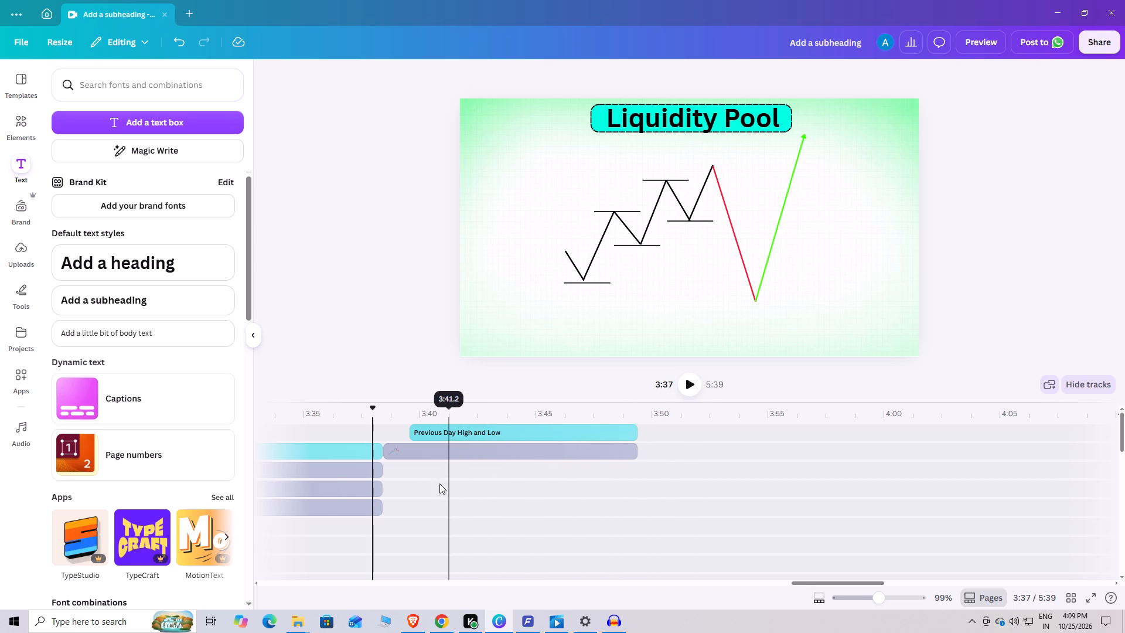
pyautogui.click(688, 381)
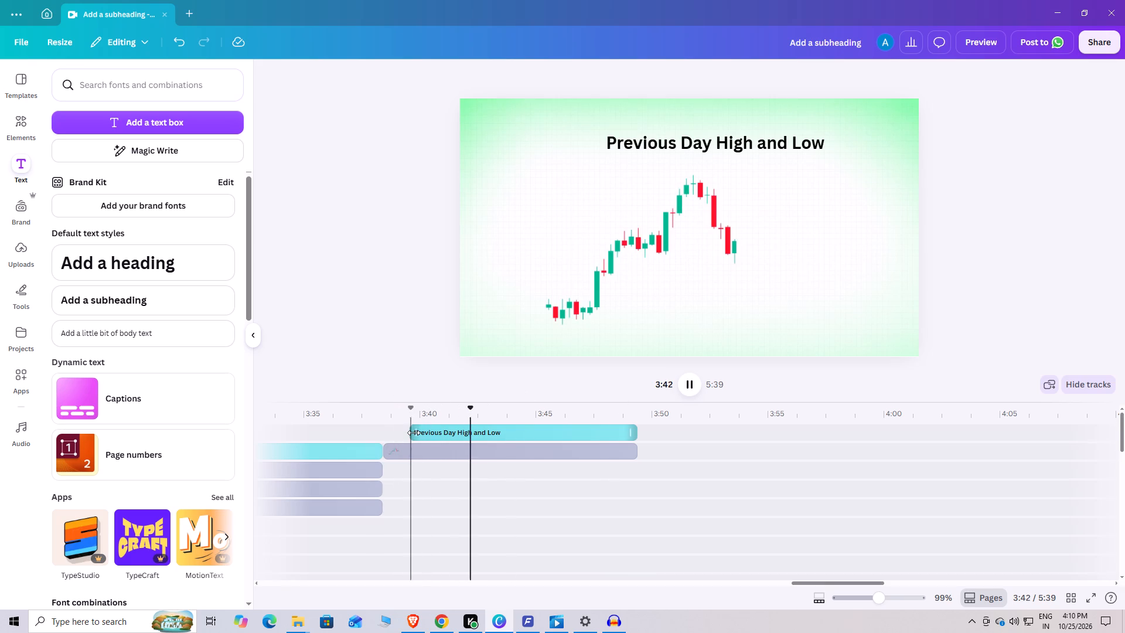
pyautogui.moveTo(414, 433); pyautogui.dragTo(390, 449)
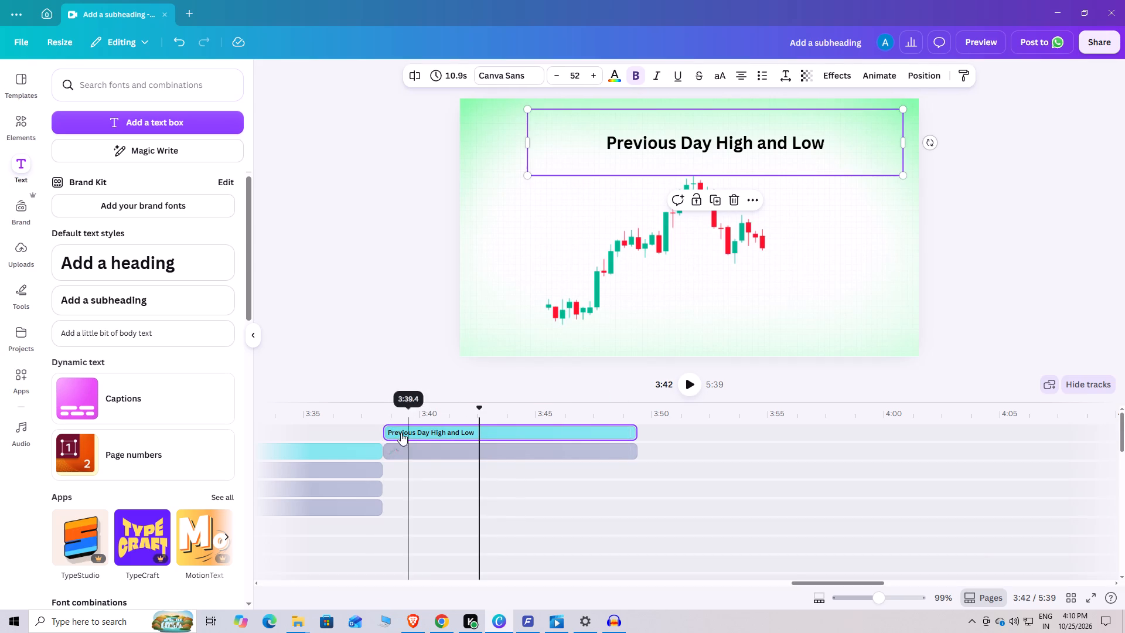
# Replay the scene from about 3:38 alongside the voice-over waveform to check the heading and candlestick chart timing.
pyautogui.click(381, 423)
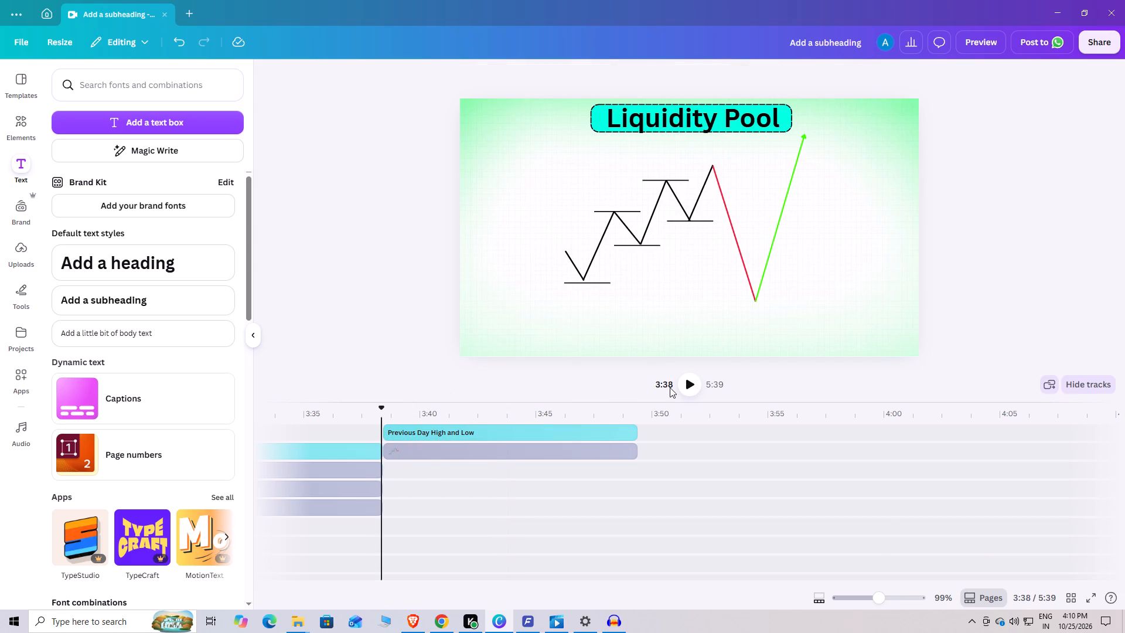
pyautogui.click(683, 386)
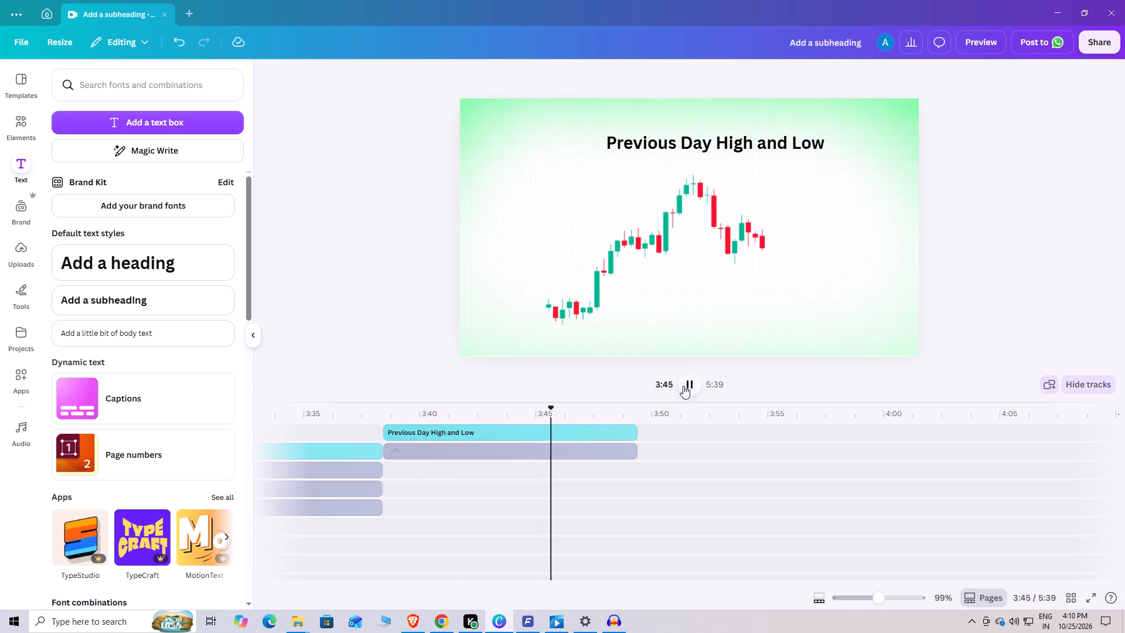
pyautogui.scroll(-6, 410, 632)
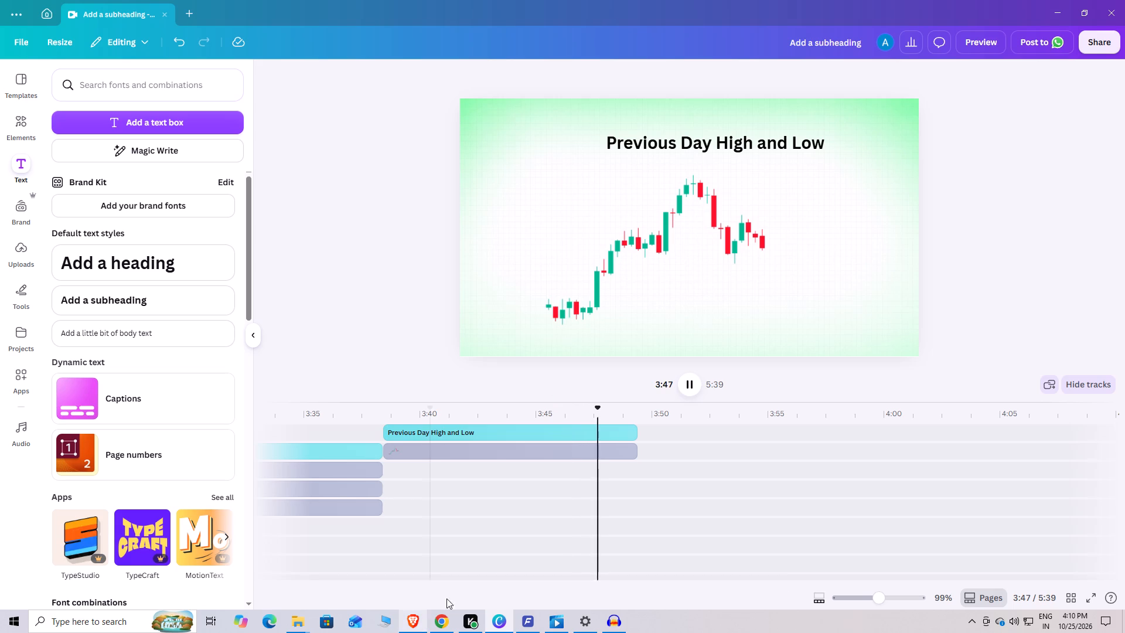
pyautogui.scroll(-20, 446, 598)
pyautogui.scroll(-5, 446, 598)
pyautogui.click(457, 532)
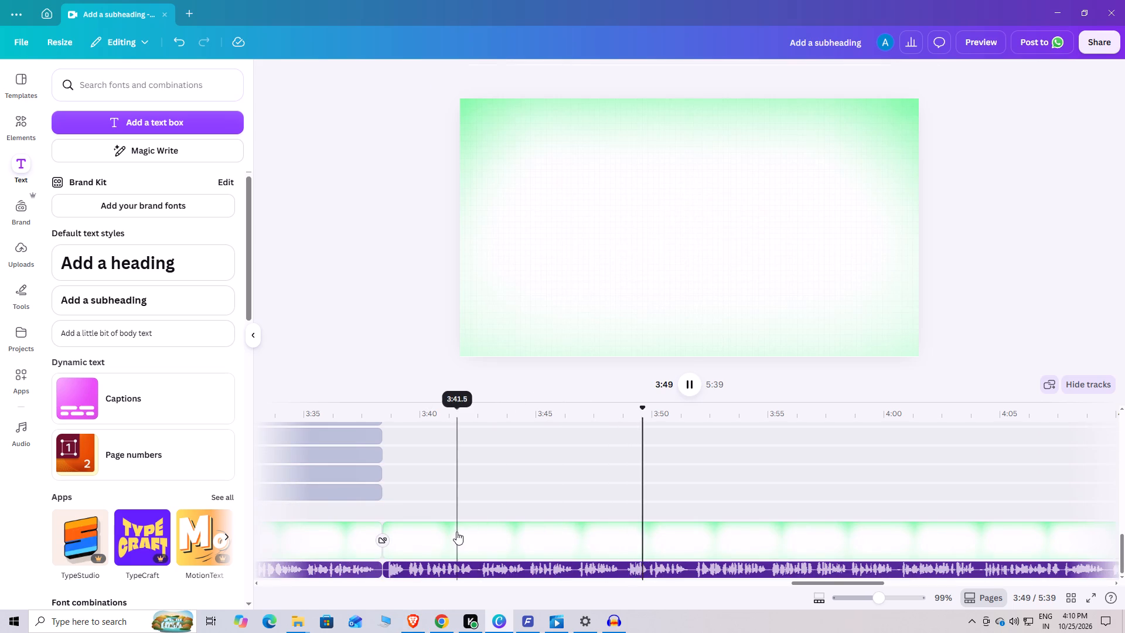
pyautogui.moveTo(878, 601); pyautogui.dragTo(886, 599)
pyautogui.click(698, 374)
pyautogui.click(692, 378)
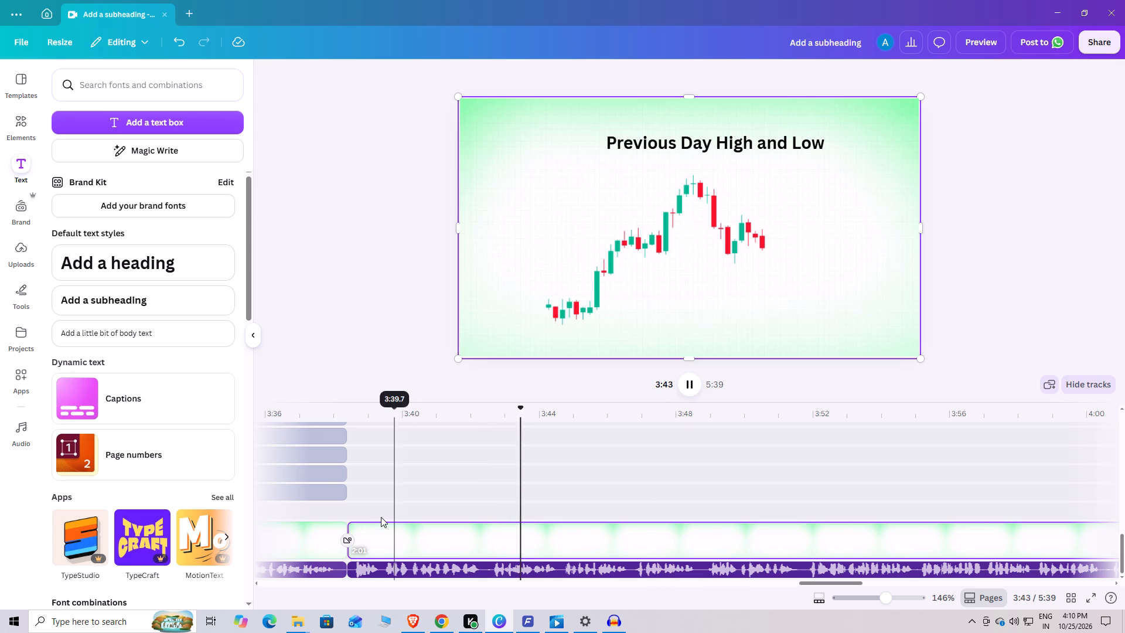
pyautogui.click(375, 514)
pyautogui.click(699, 382)
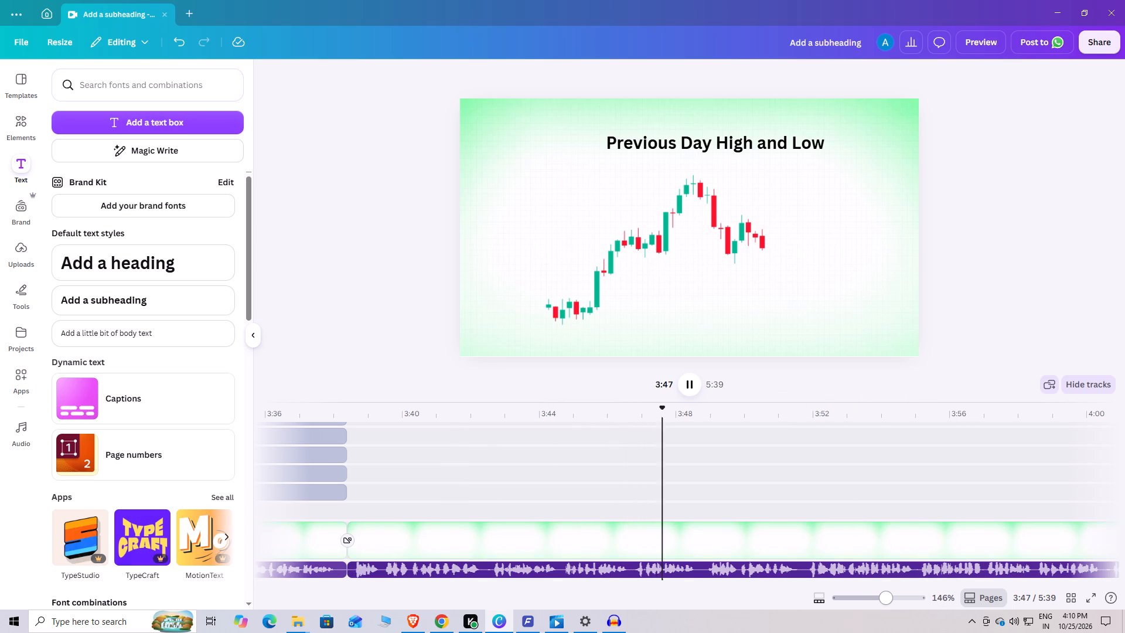
pyautogui.moveTo(889, 601); pyautogui.dragTo(871, 605)
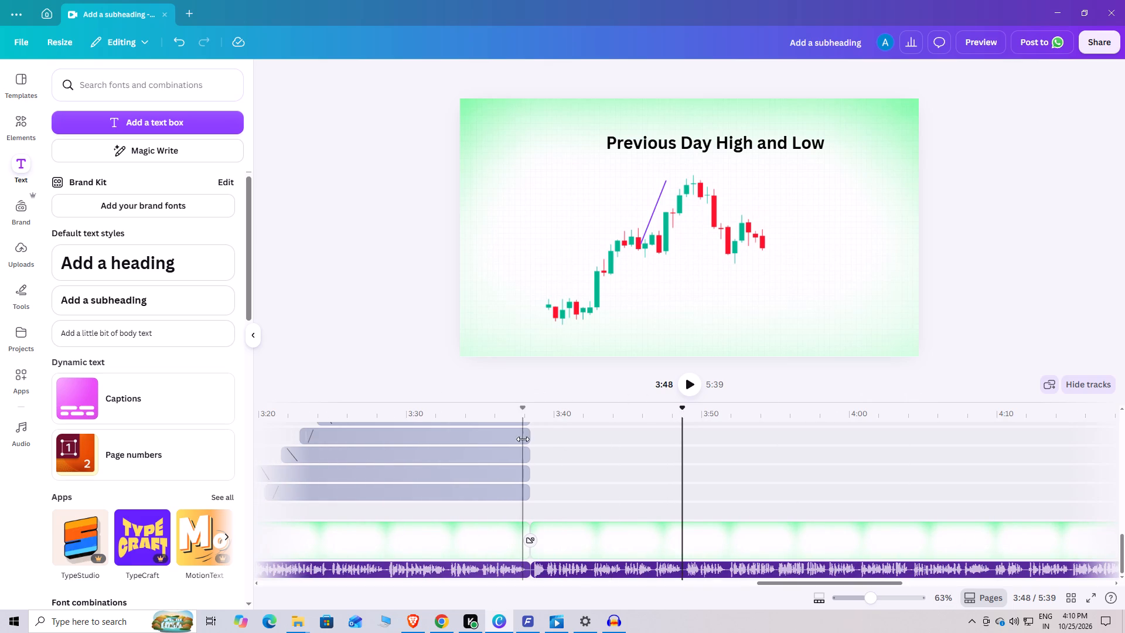
pyautogui.click(518, 435)
pyautogui.click(686, 377)
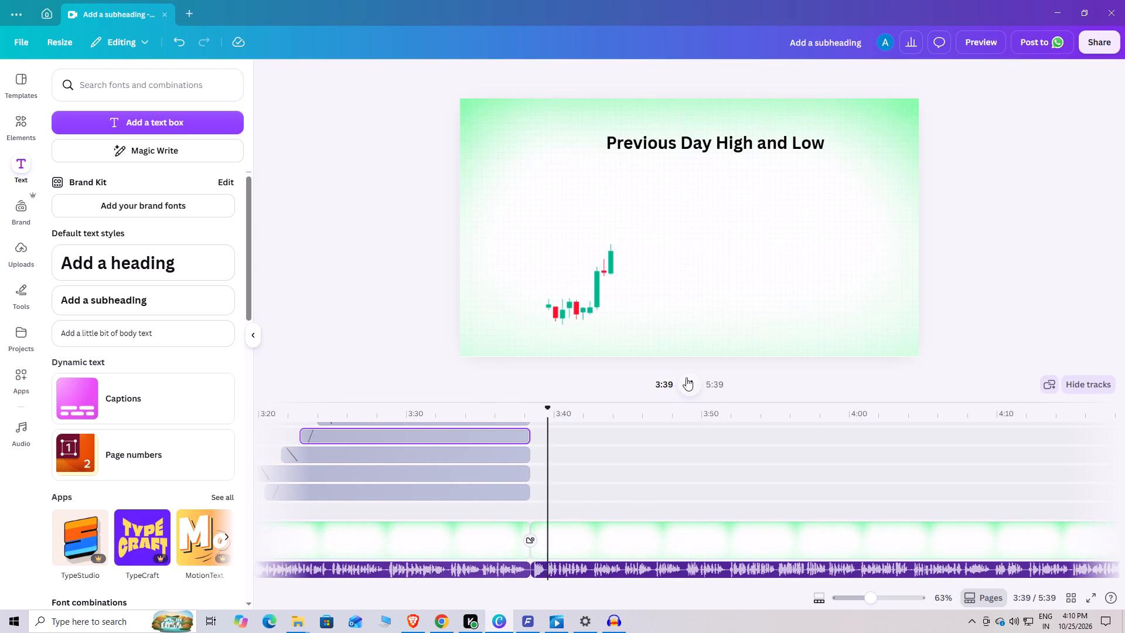
pyautogui.click(686, 377)
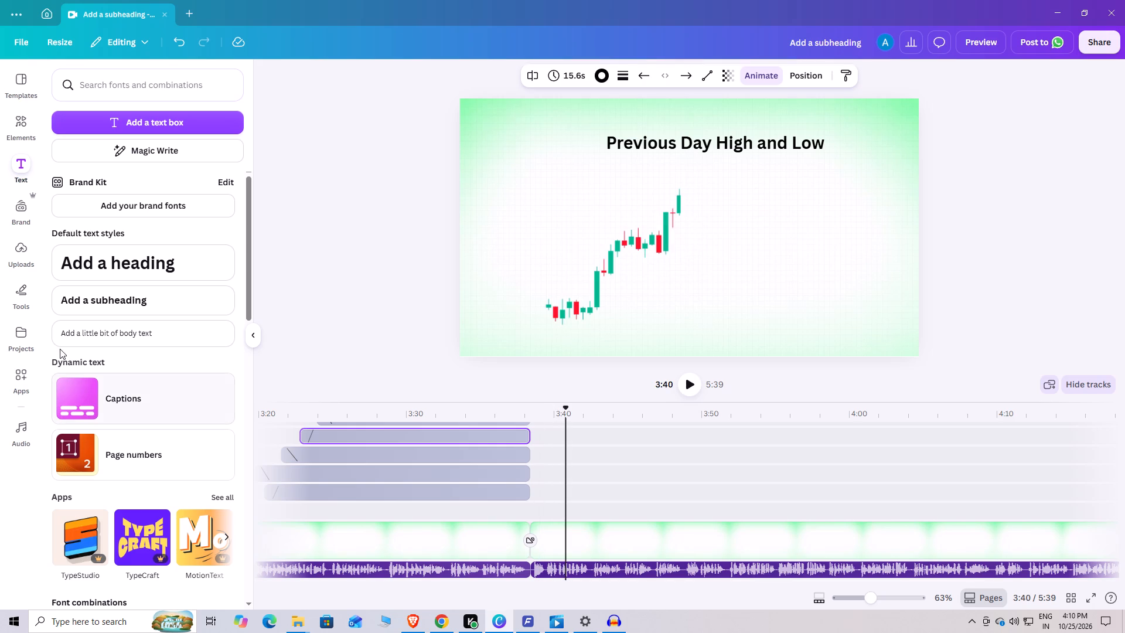
# Move the Previous Day High and Low heading up near the slide's top edge, clear of the candlestick chart.
pyautogui.click(725, 139)
pyautogui.moveTo(728, 151); pyautogui.dragTo(718, 135)
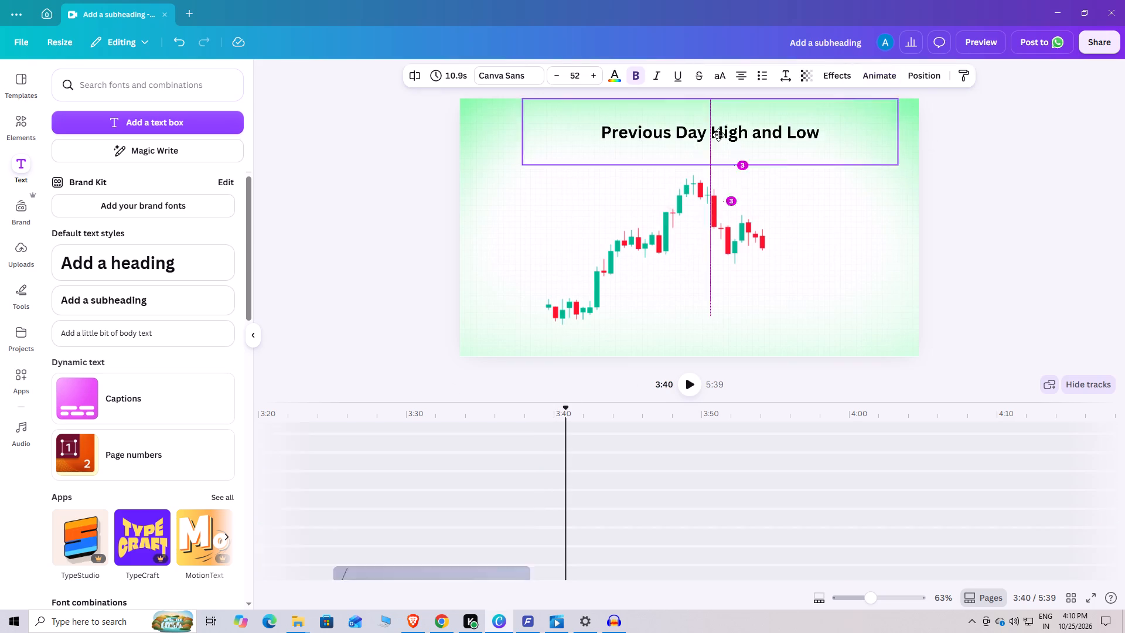
pyautogui.moveTo(718, 135); pyautogui.dragTo(718, 128)
# Play the scene, pause at about 3:39, and draw a horizontal line along the low of the candlestick chart.
pyautogui.click(694, 390)
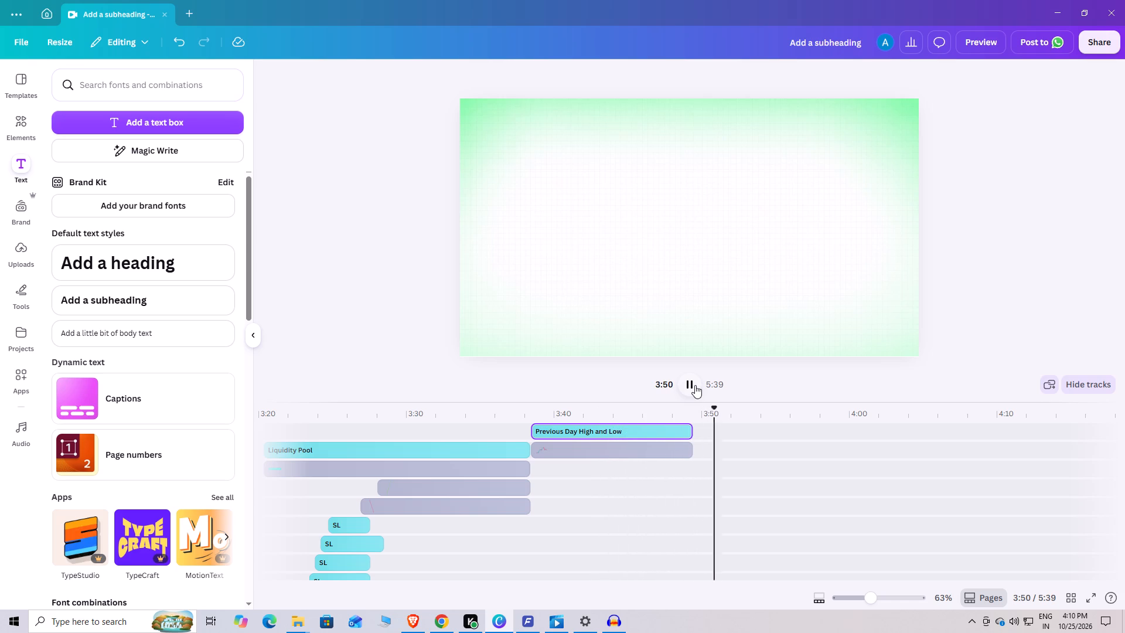
pyautogui.click(528, 432)
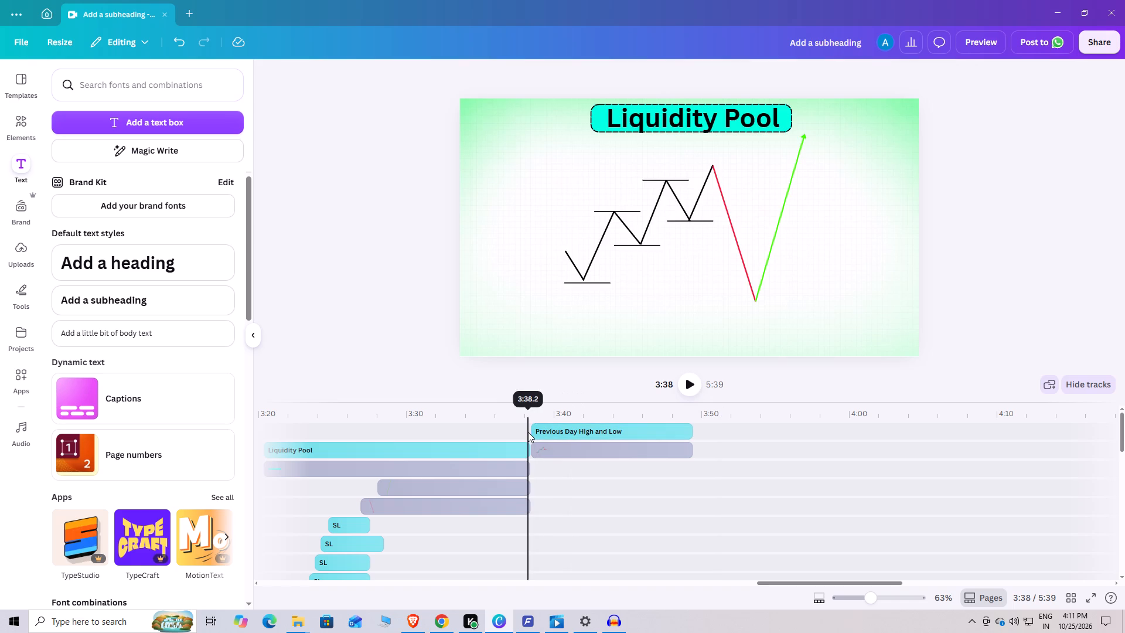
pyautogui.click(688, 384)
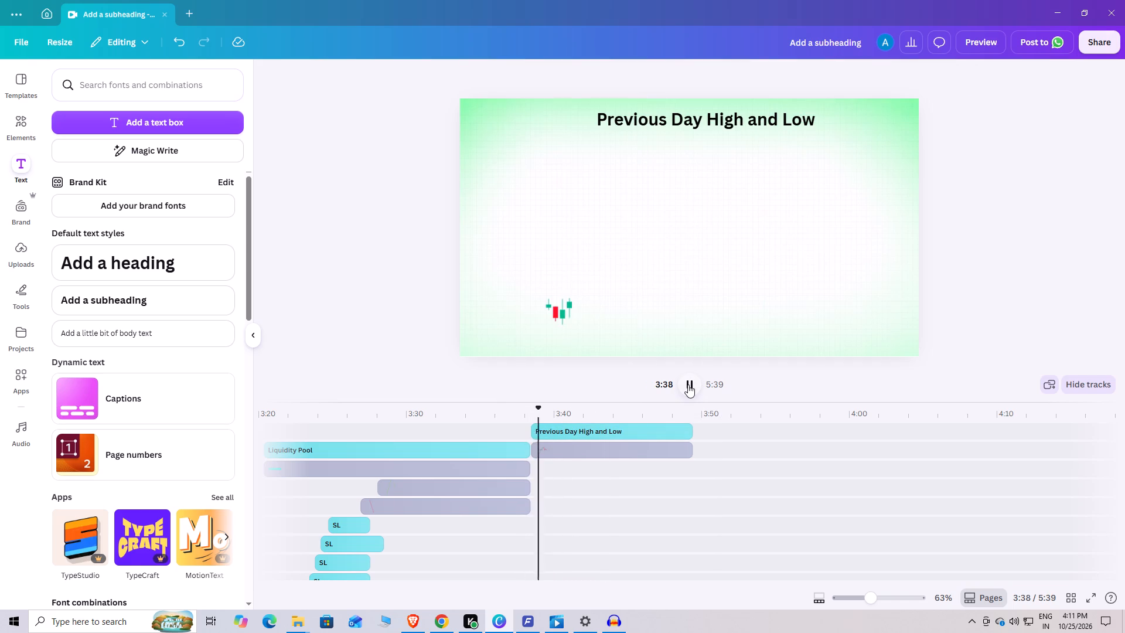
pyautogui.click(688, 384)
pyautogui.click(8, 286)
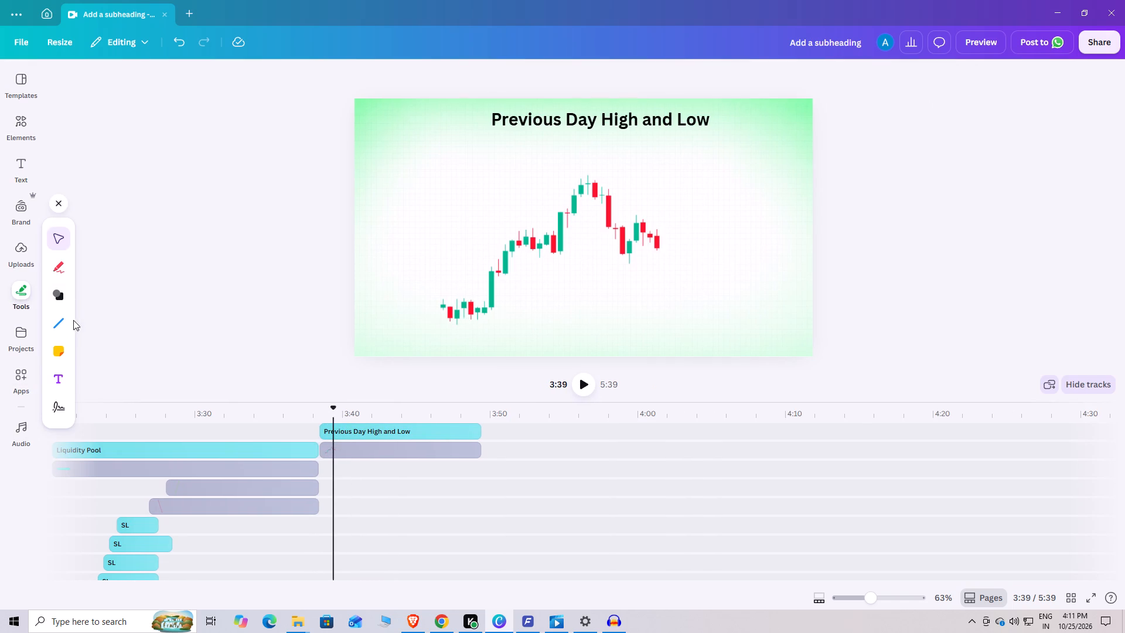
pyautogui.click(68, 326)
pyautogui.click(498, 336)
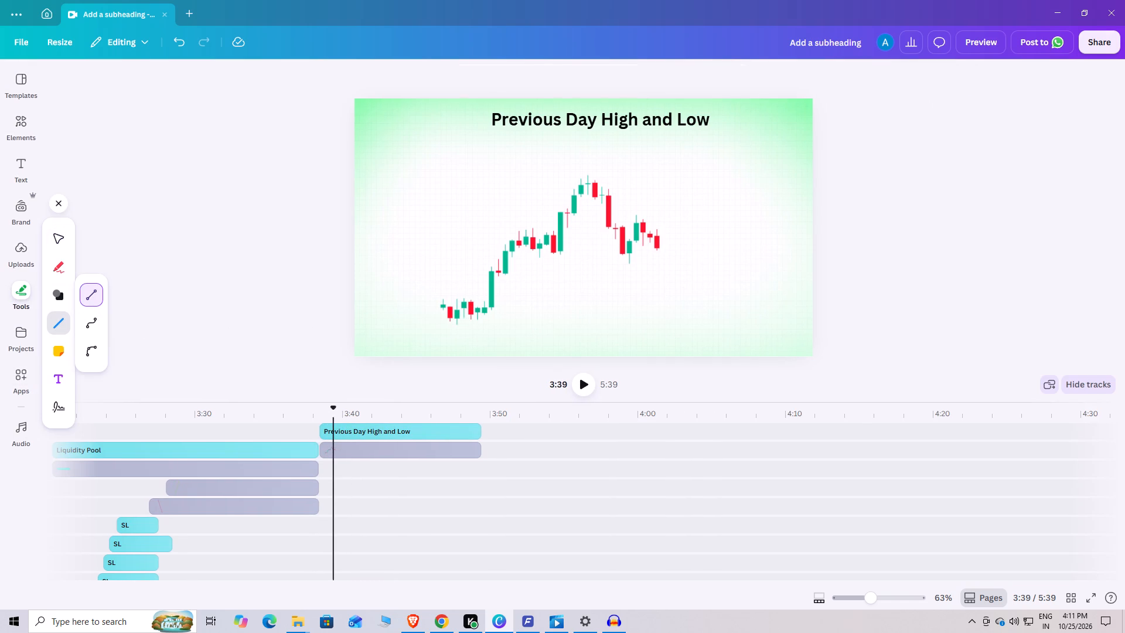
pyautogui.moveTo(625, 338); pyautogui.dragTo(527, 325)
# Apply the Wipe animation to the line marking the chart's low.
pyautogui.click(652, 76)
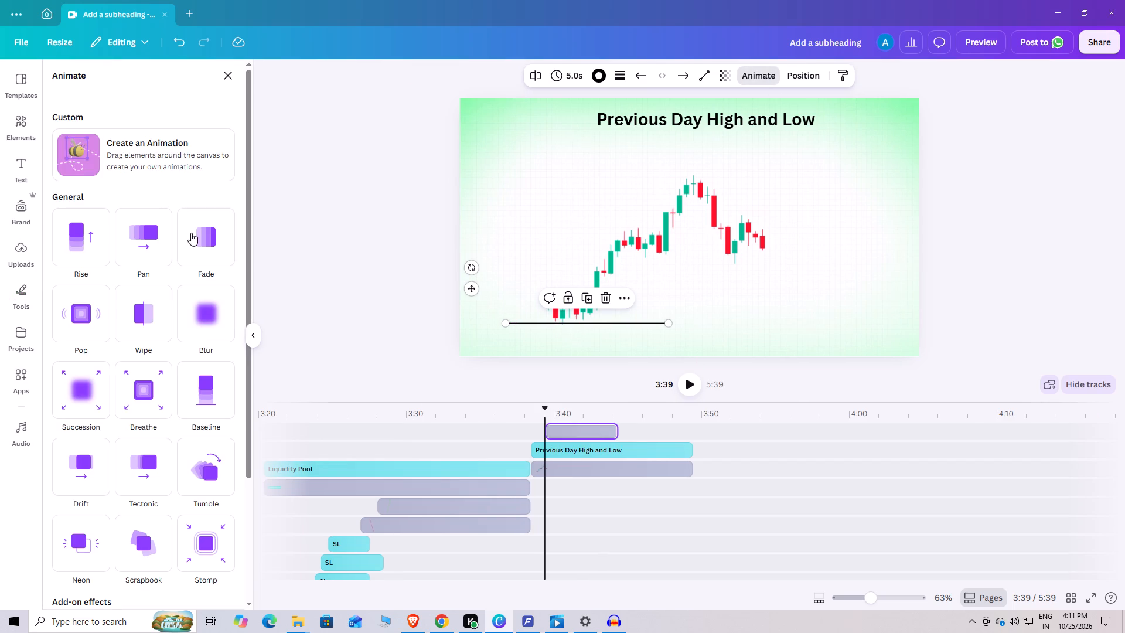
pyautogui.click(149, 326)
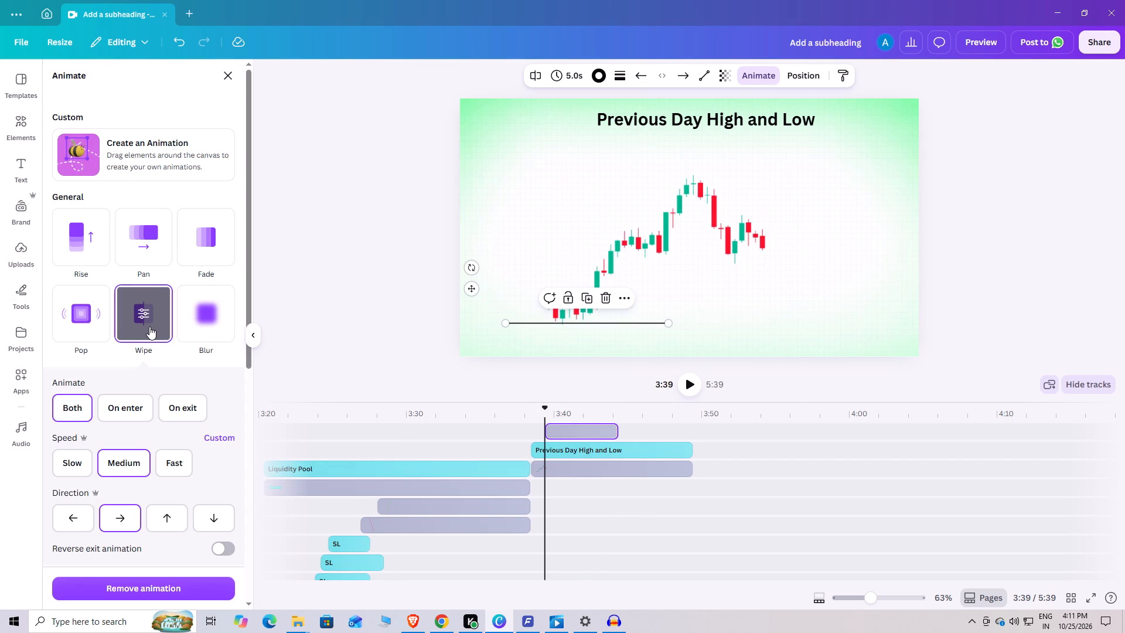
# Duplicate the low line and place the copy horizontally at the candlestick chart's highest point.
pyautogui.click(582, 300)
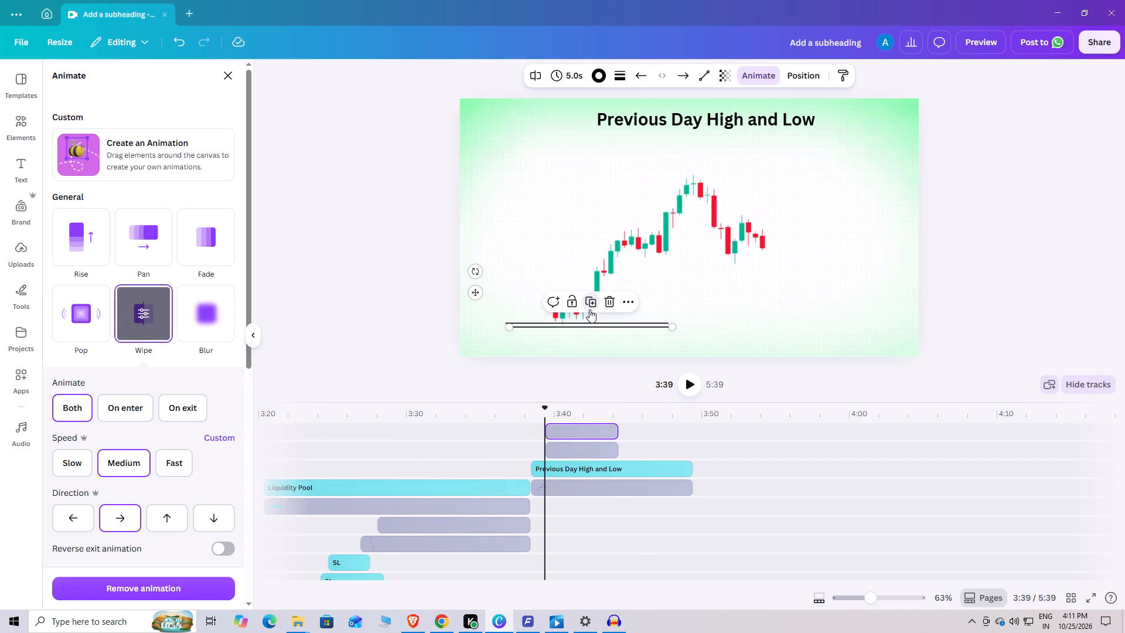
pyautogui.moveTo(592, 326); pyautogui.dragTo(713, 179)
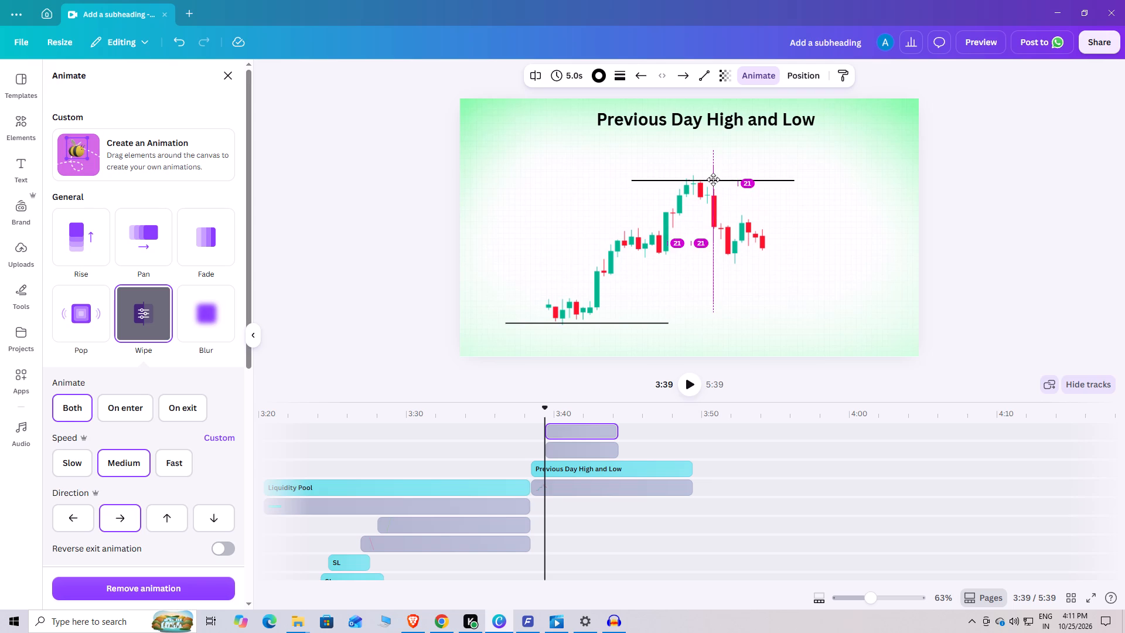
pyautogui.moveTo(713, 179); pyautogui.dragTo(712, 175)
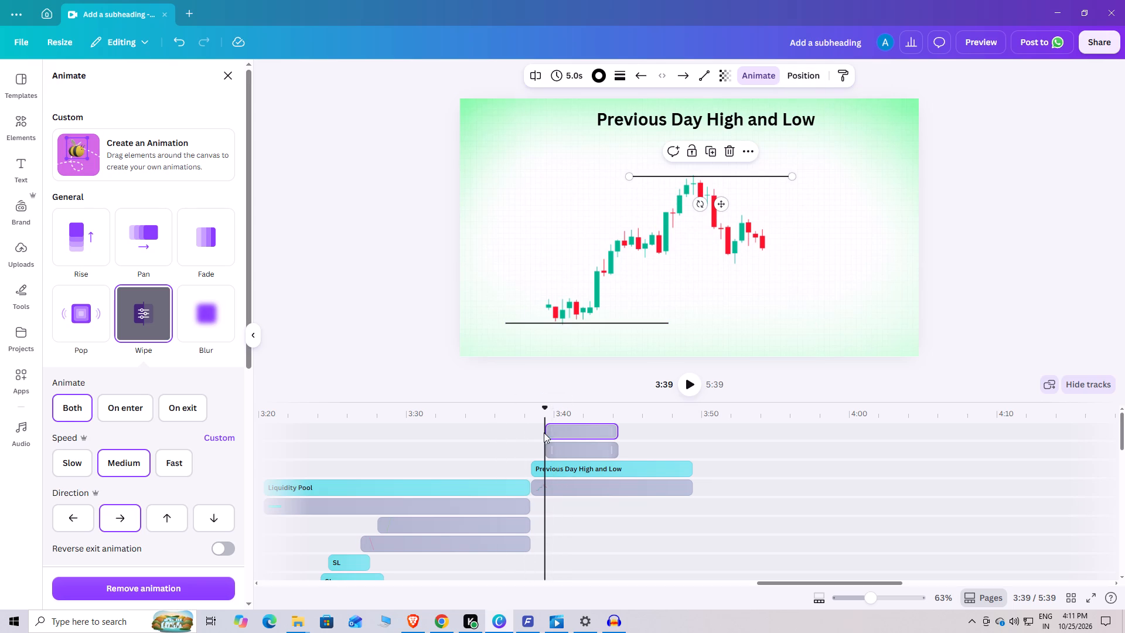
# Delay the high line's start and extend both line clips to the heading clip's end, making the high line 8.7 s and the low line 10.0 s.
pyautogui.moveTo(546, 428); pyautogui.dragTo(565, 437)
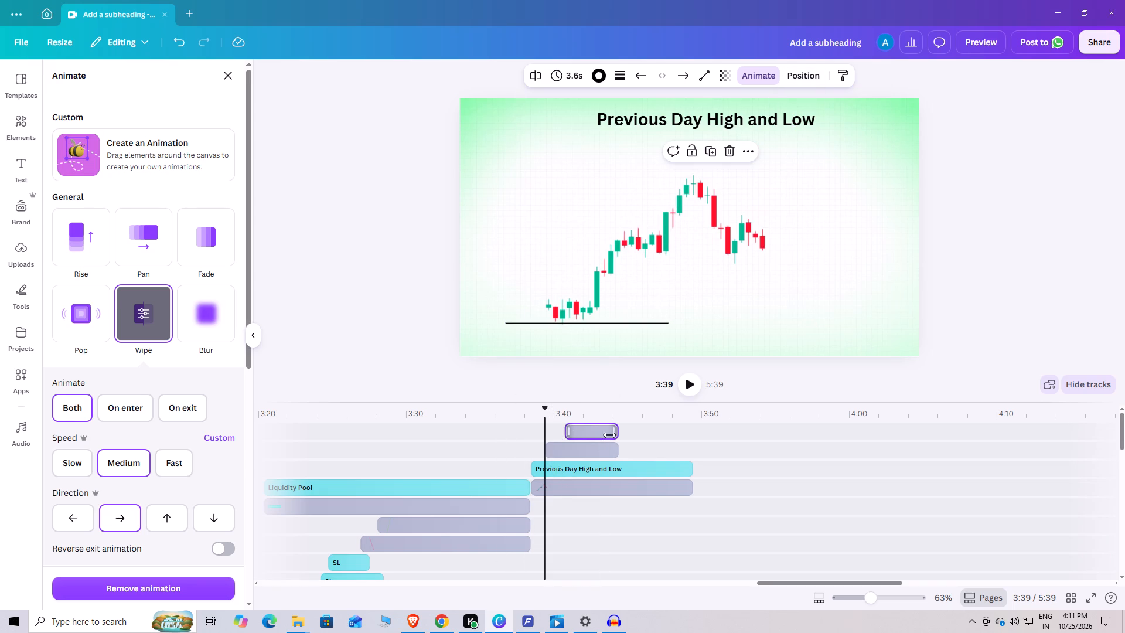
pyautogui.moveTo(613, 434); pyautogui.dragTo(684, 453)
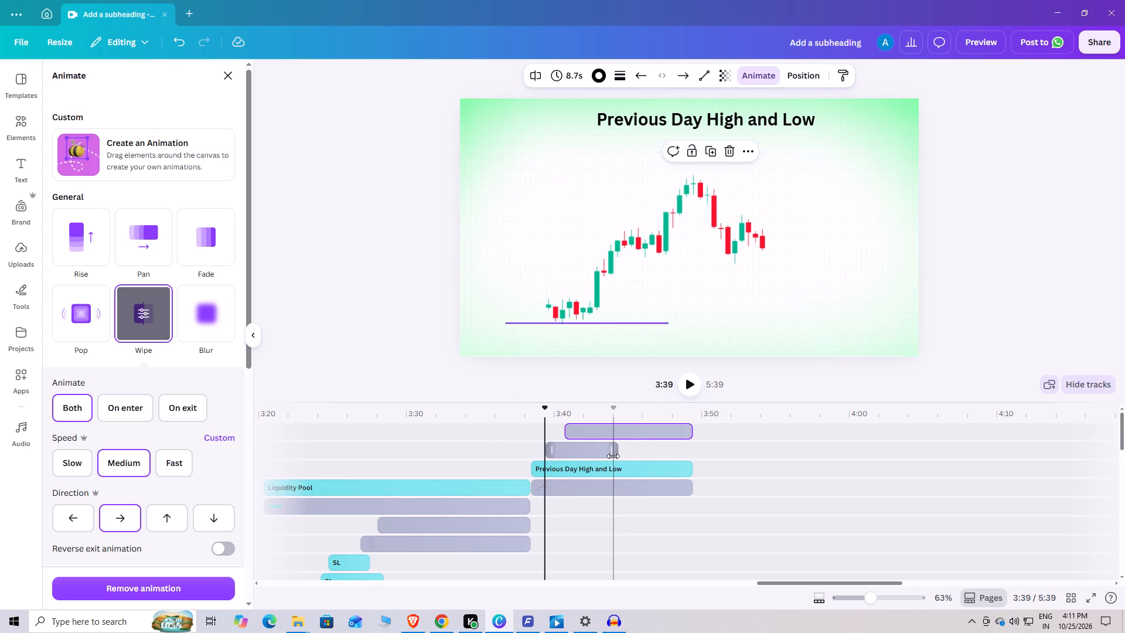
pyautogui.moveTo(612, 452); pyautogui.dragTo(690, 464)
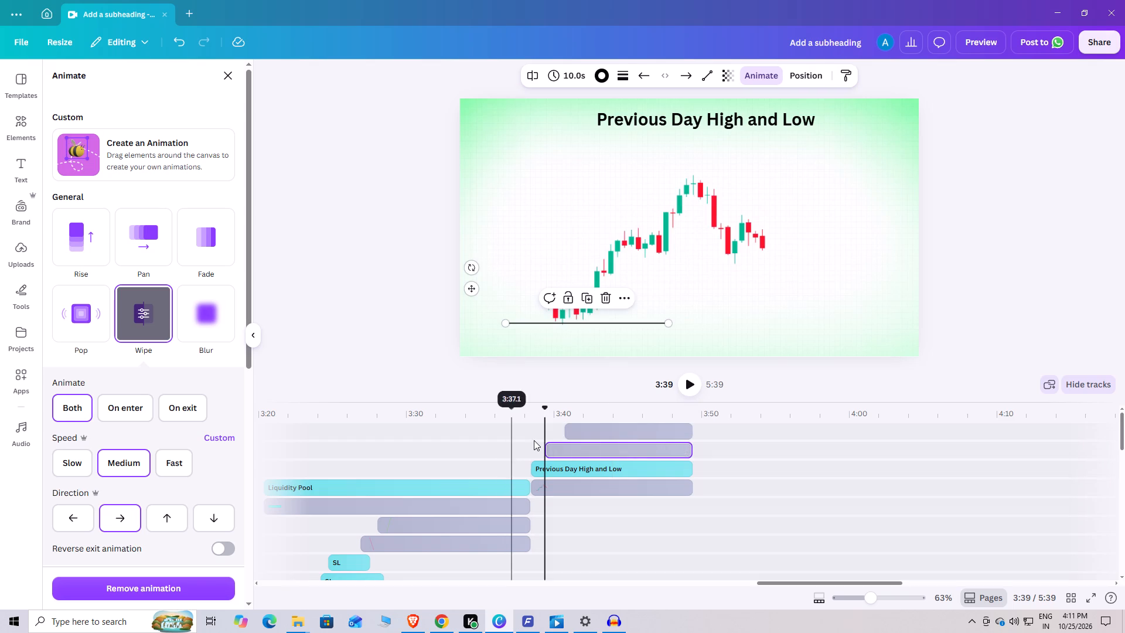
# Play the scene from about 3:38 to check the lines, and trim the high line clip's start to about 3:41.
pyautogui.click(534, 440)
pyautogui.click(319, 454)
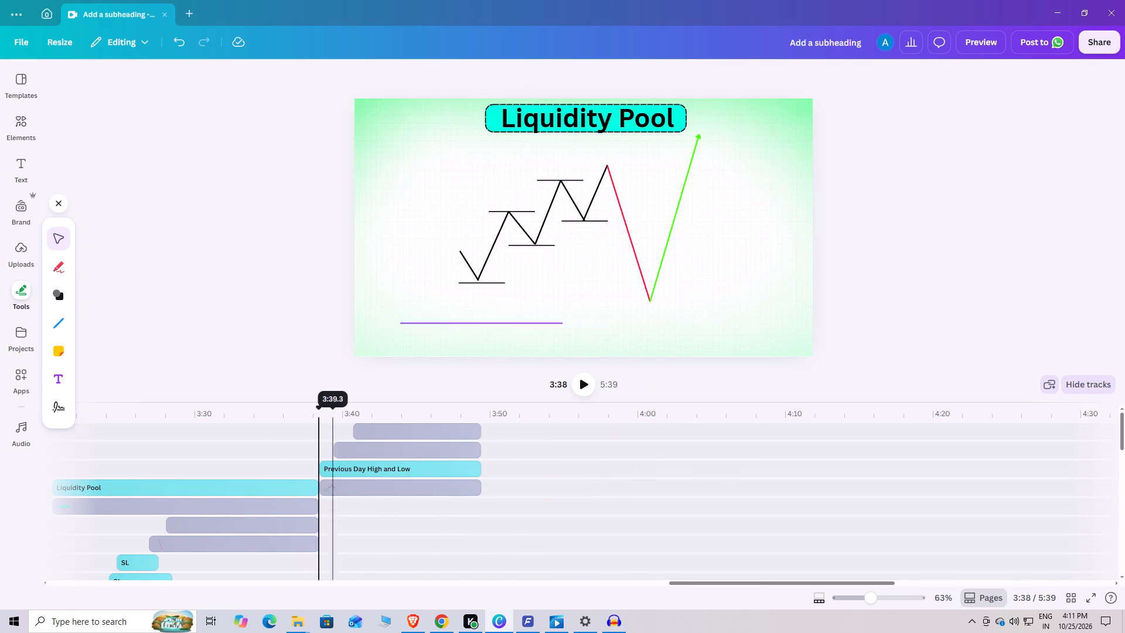
pyautogui.click(584, 384)
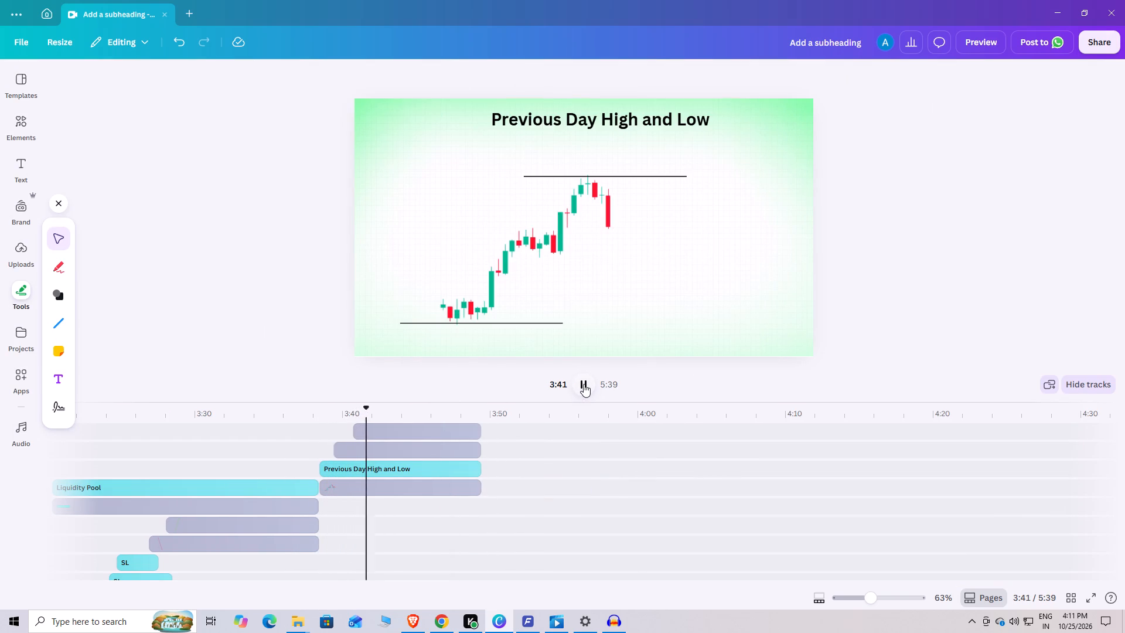
pyautogui.click(584, 384)
pyautogui.moveTo(358, 437); pyautogui.dragTo(361, 440)
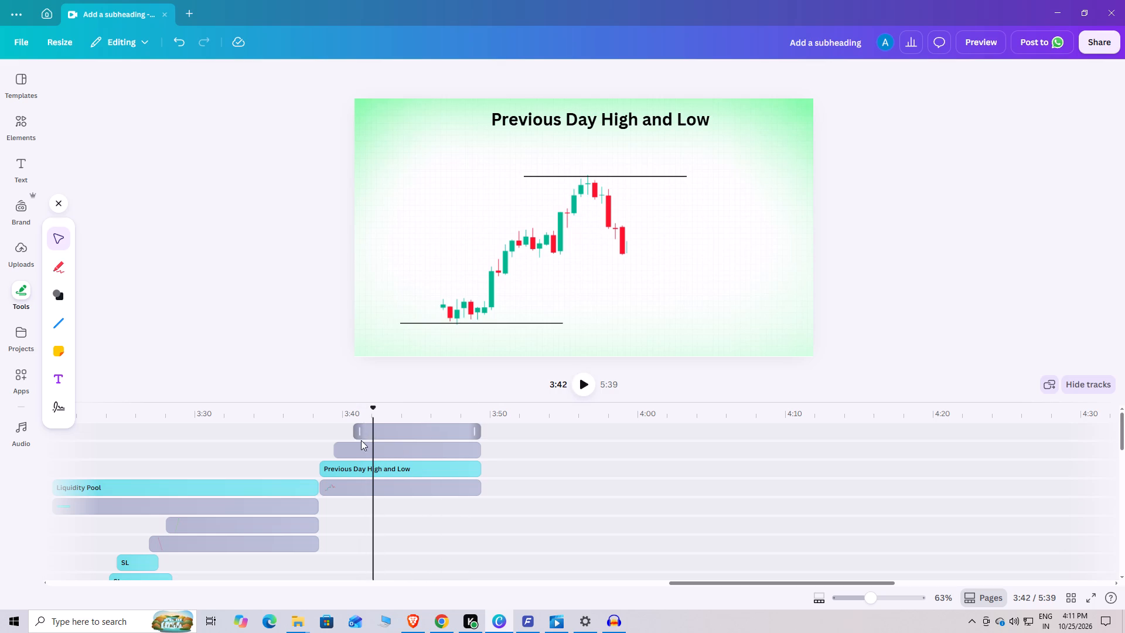
pyautogui.moveTo(361, 440); pyautogui.dragTo(366, 447)
# Play the scene from about 3:40 to check when the high line appears on the chart.
pyautogui.click(354, 430)
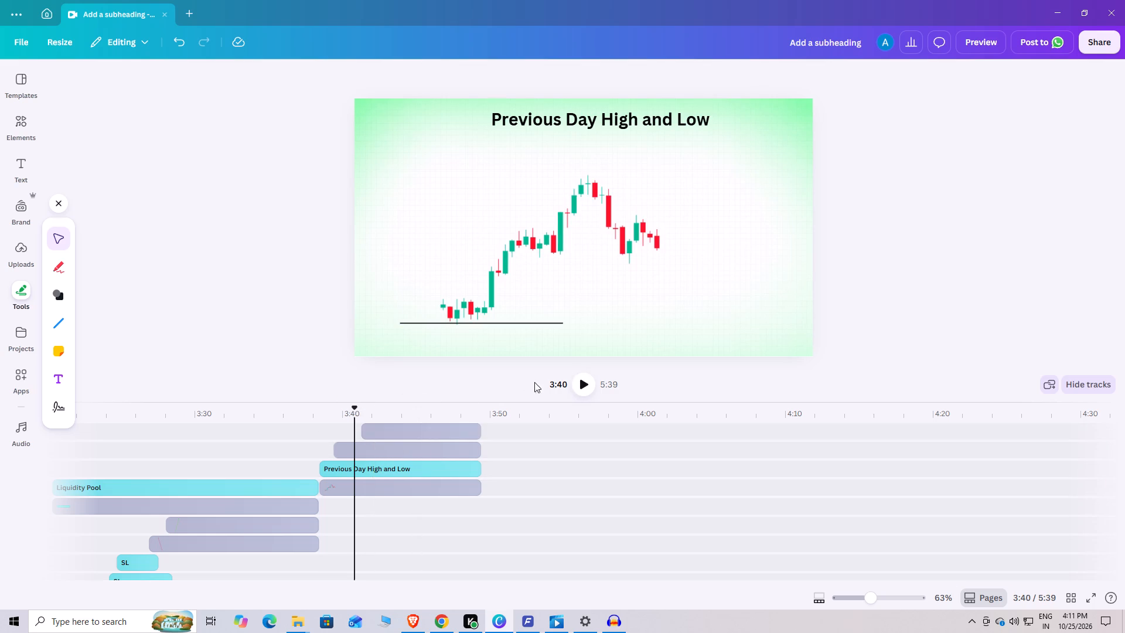
pyautogui.click(585, 382)
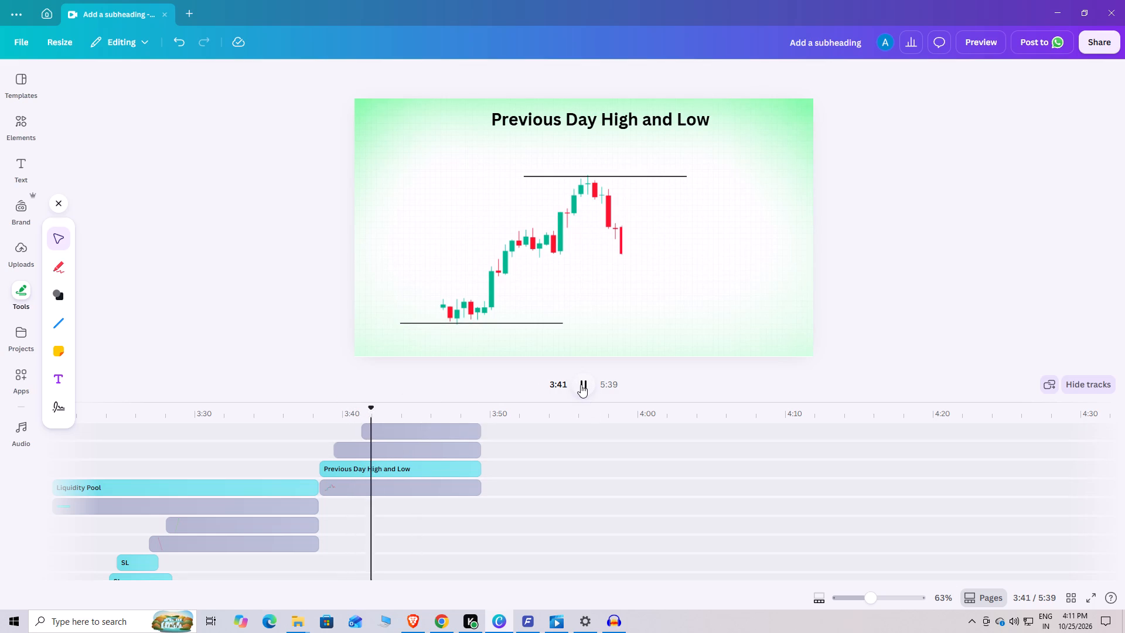
pyautogui.click(581, 384)
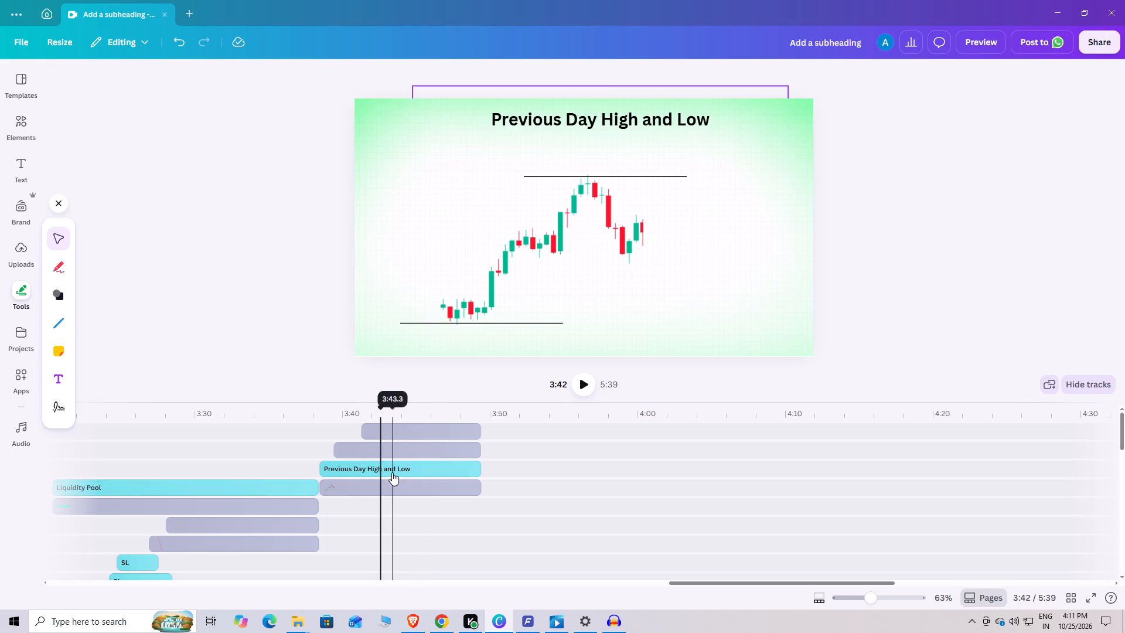
# Draw a rectangle shape and stretch it into a thin, wide banner covering the Previous Day High and Low heading.
pyautogui.click(59, 300)
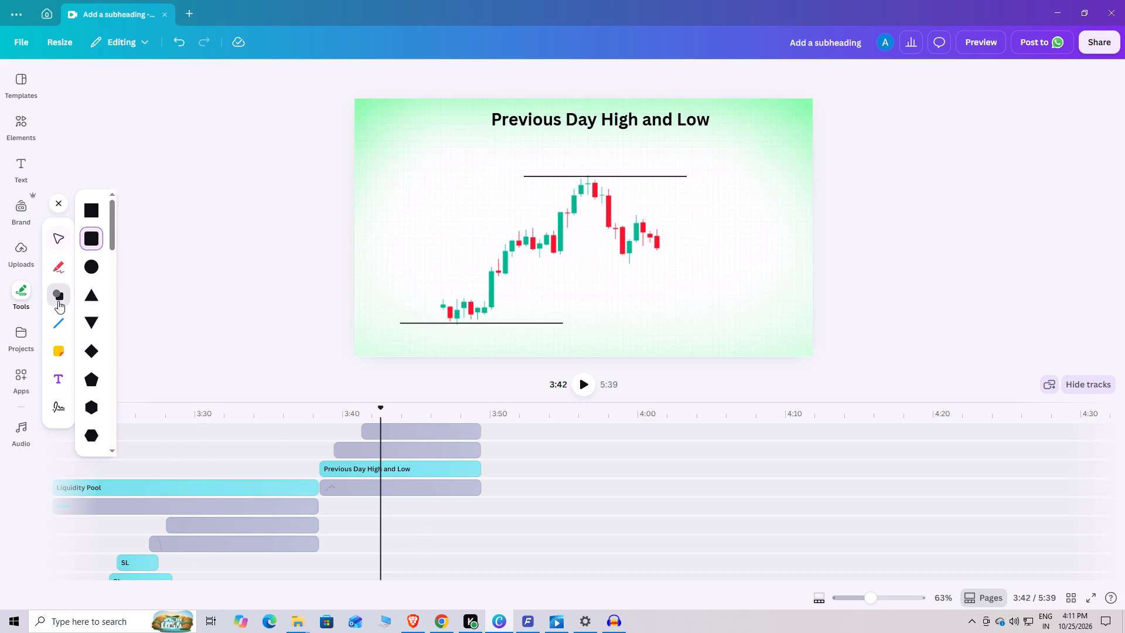
pyautogui.click(94, 216)
pyautogui.click(442, 155)
pyautogui.moveTo(480, 232); pyautogui.dragTo(482, 181)
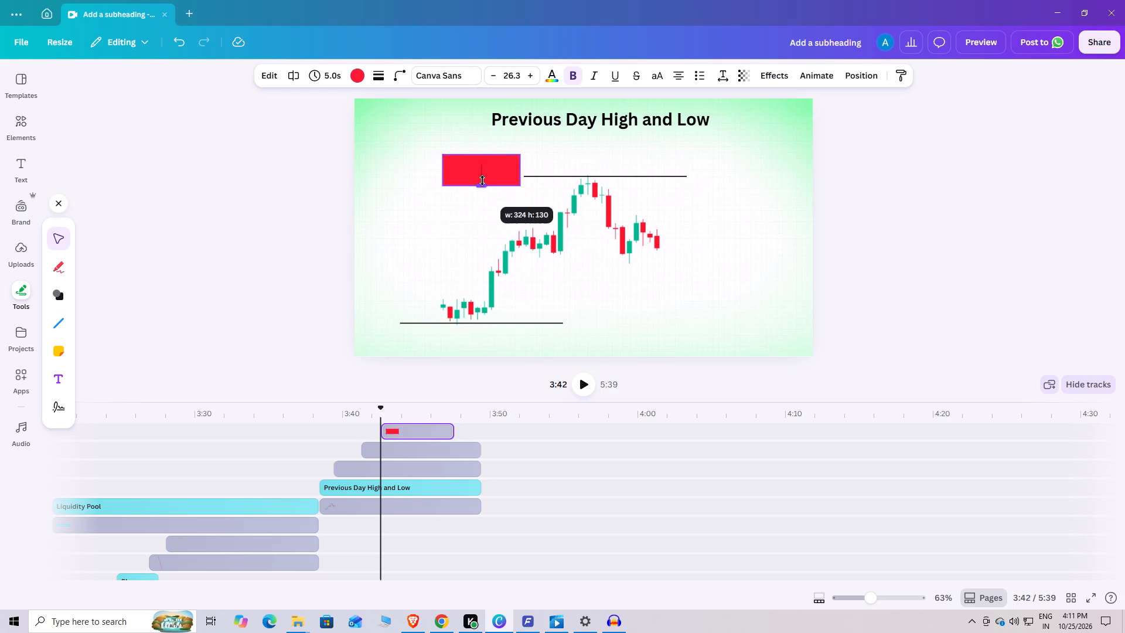
pyautogui.moveTo(482, 181); pyautogui.dragTo(482, 172)
pyautogui.click(270, 209)
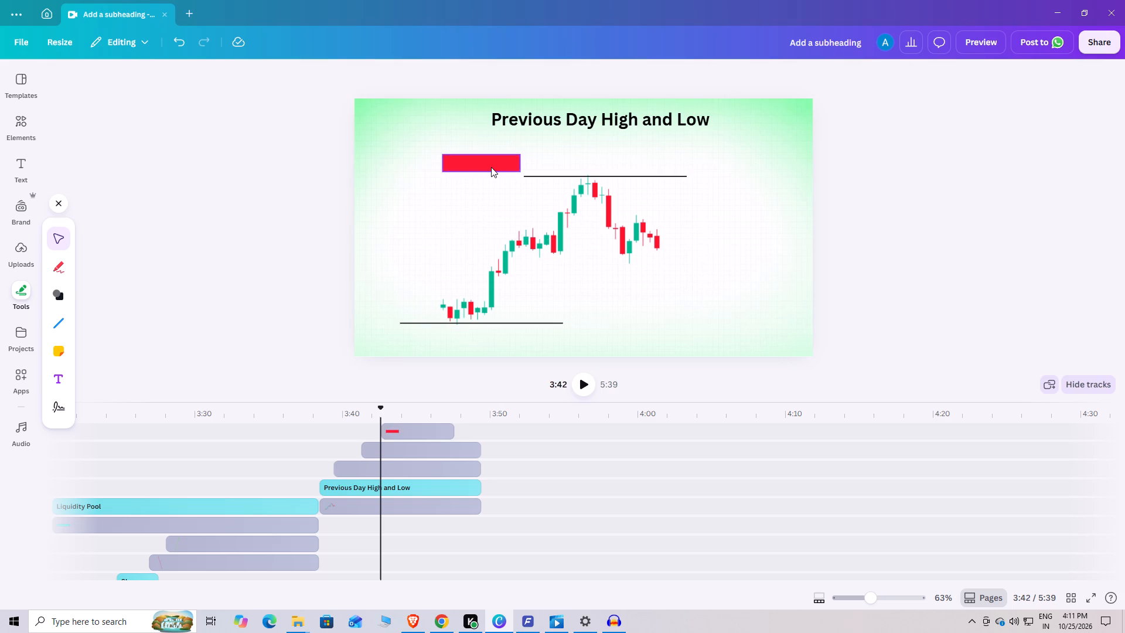
pyautogui.moveTo(491, 165); pyautogui.dragTo(504, 120)
pyautogui.moveTo(534, 127); pyautogui.dragTo(739, 122)
pyautogui.moveTo(599, 124); pyautogui.dragTo(600, 132)
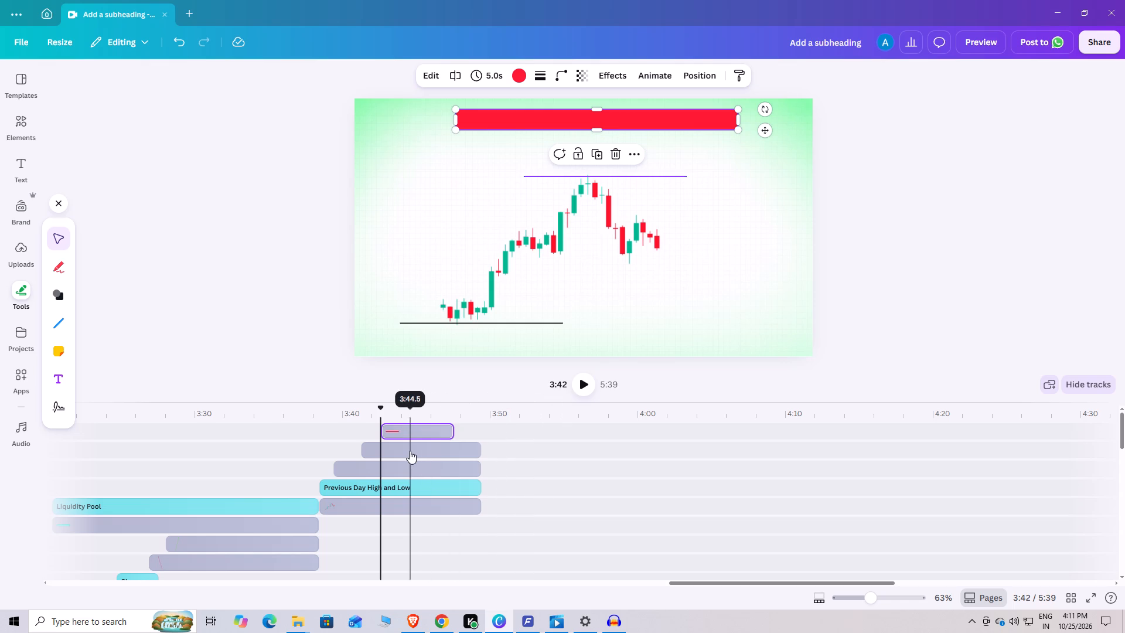
# Move the banner's clip onto the track below the heading and chart clips, starting with the heading at about 3:38.
pyautogui.click(410, 451)
pyautogui.moveTo(404, 430); pyautogui.dragTo(391, 427)
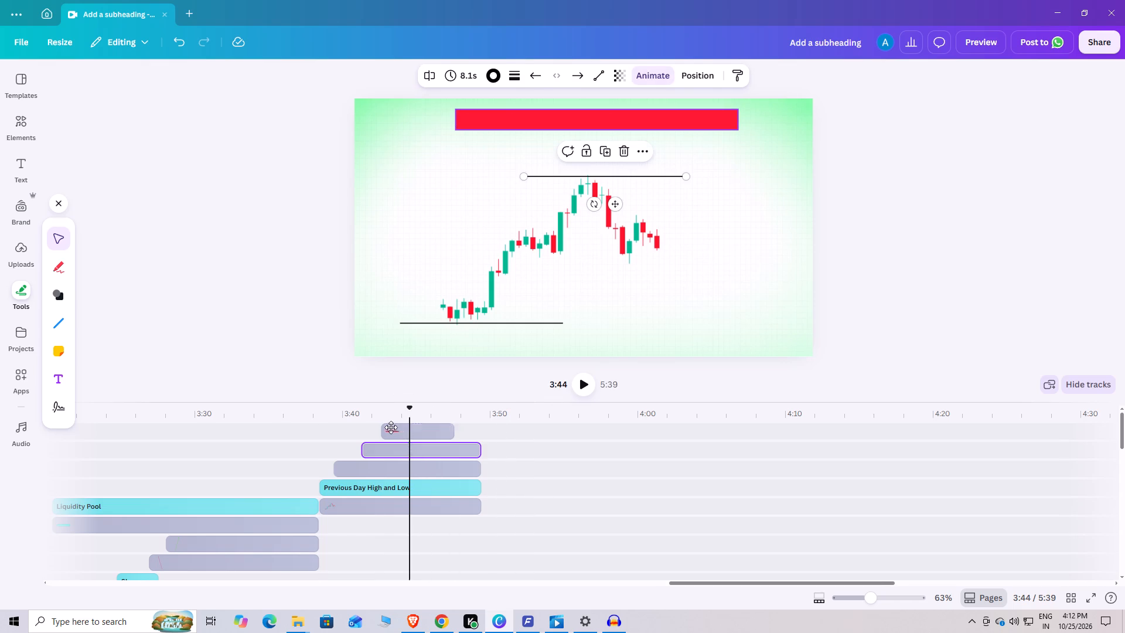
pyautogui.moveTo(391, 427); pyautogui.dragTo(343, 523)
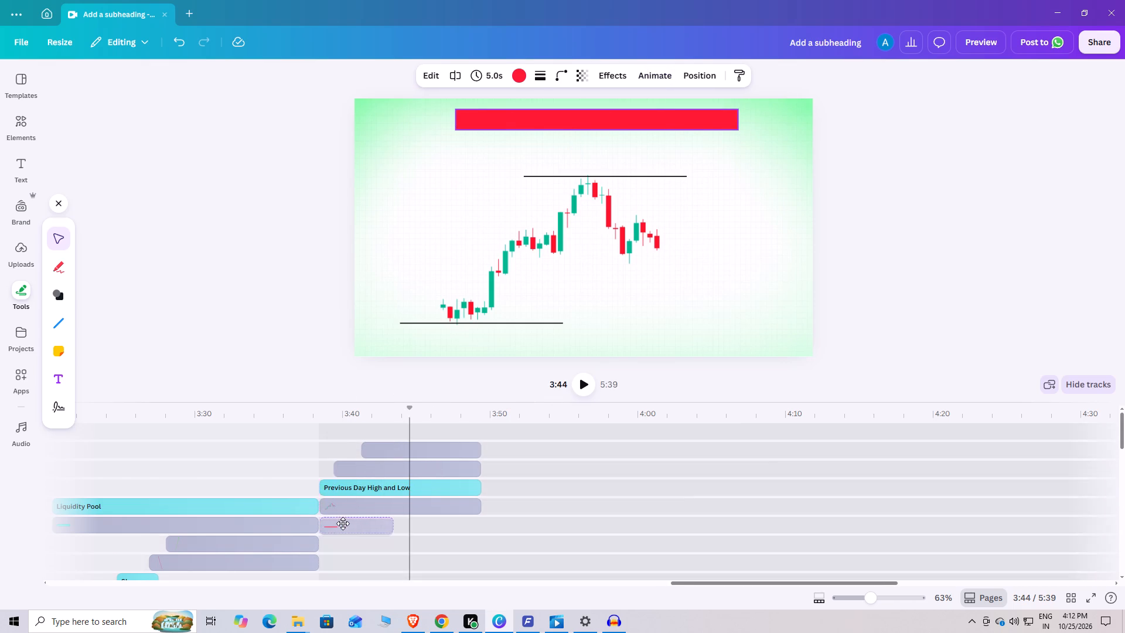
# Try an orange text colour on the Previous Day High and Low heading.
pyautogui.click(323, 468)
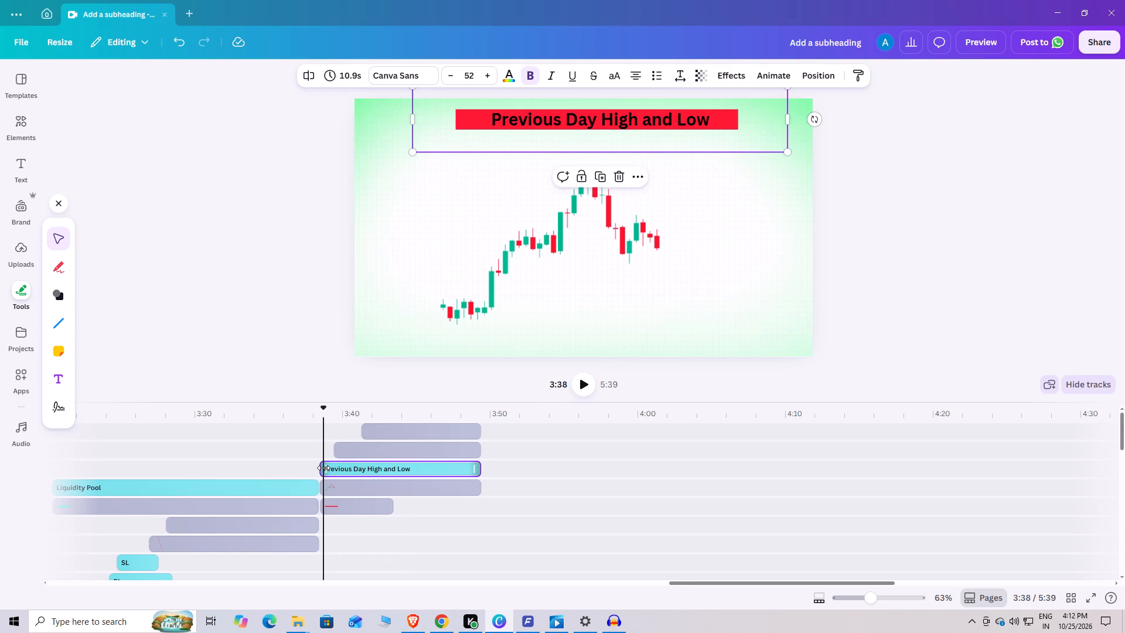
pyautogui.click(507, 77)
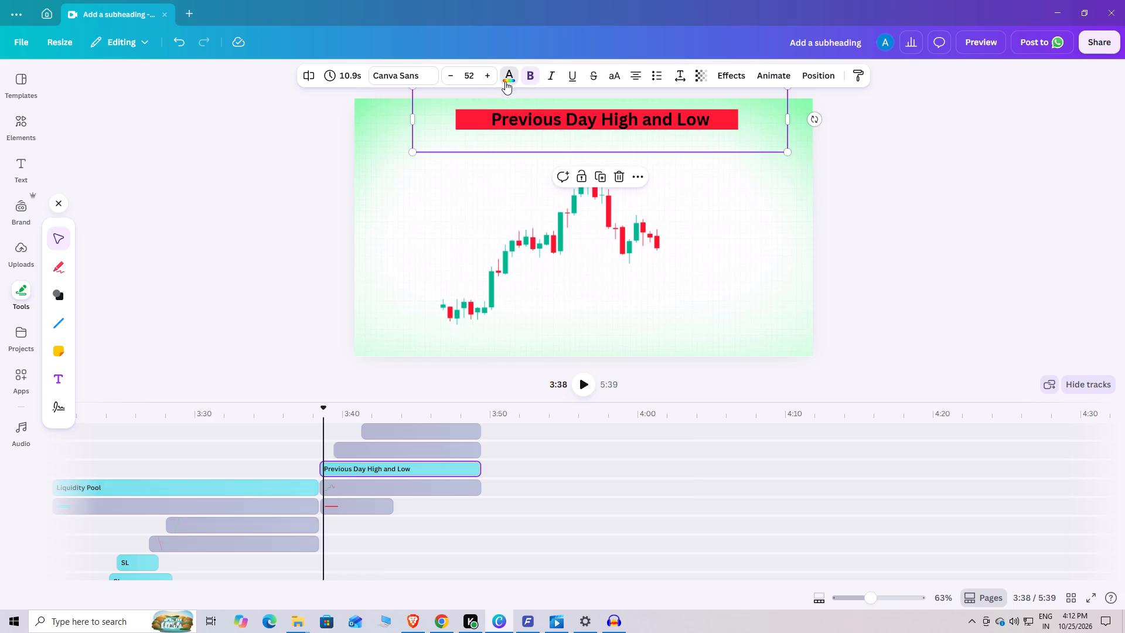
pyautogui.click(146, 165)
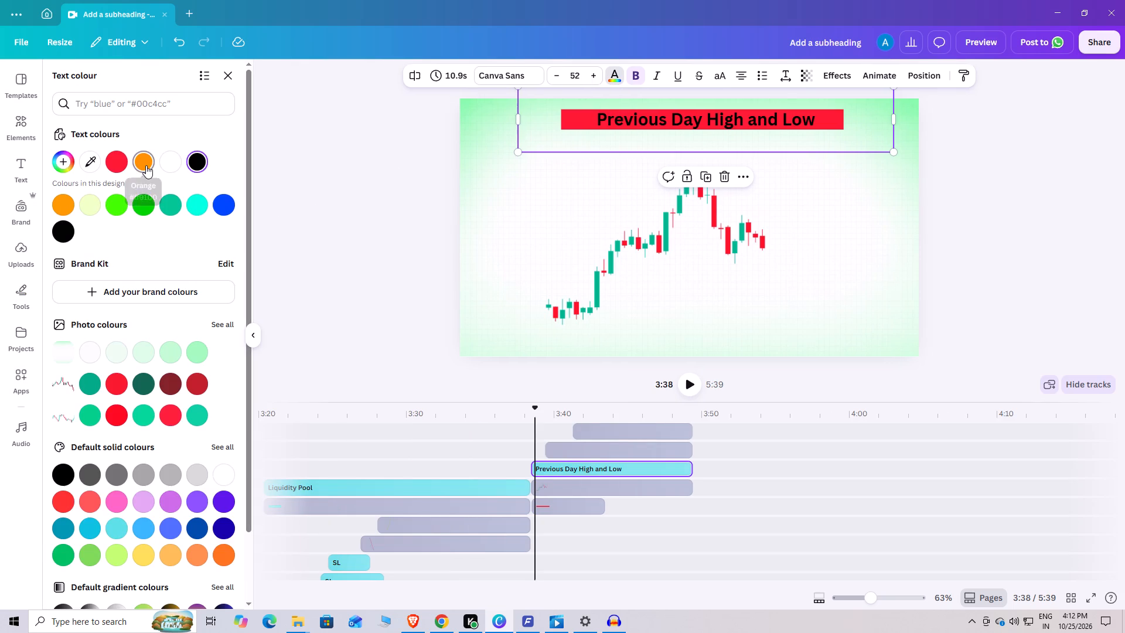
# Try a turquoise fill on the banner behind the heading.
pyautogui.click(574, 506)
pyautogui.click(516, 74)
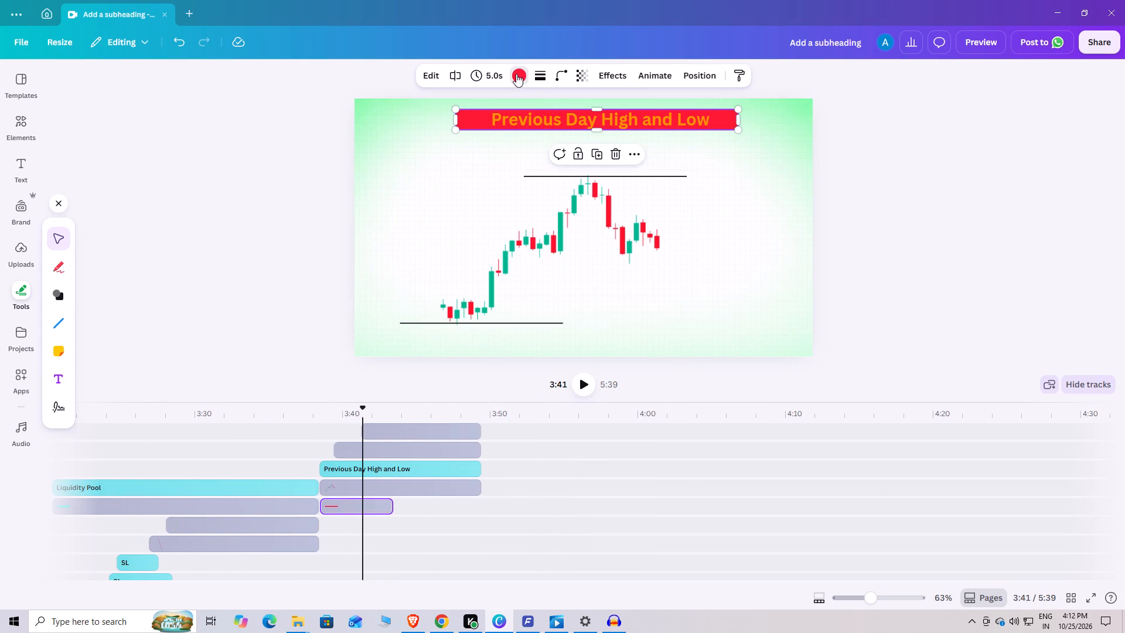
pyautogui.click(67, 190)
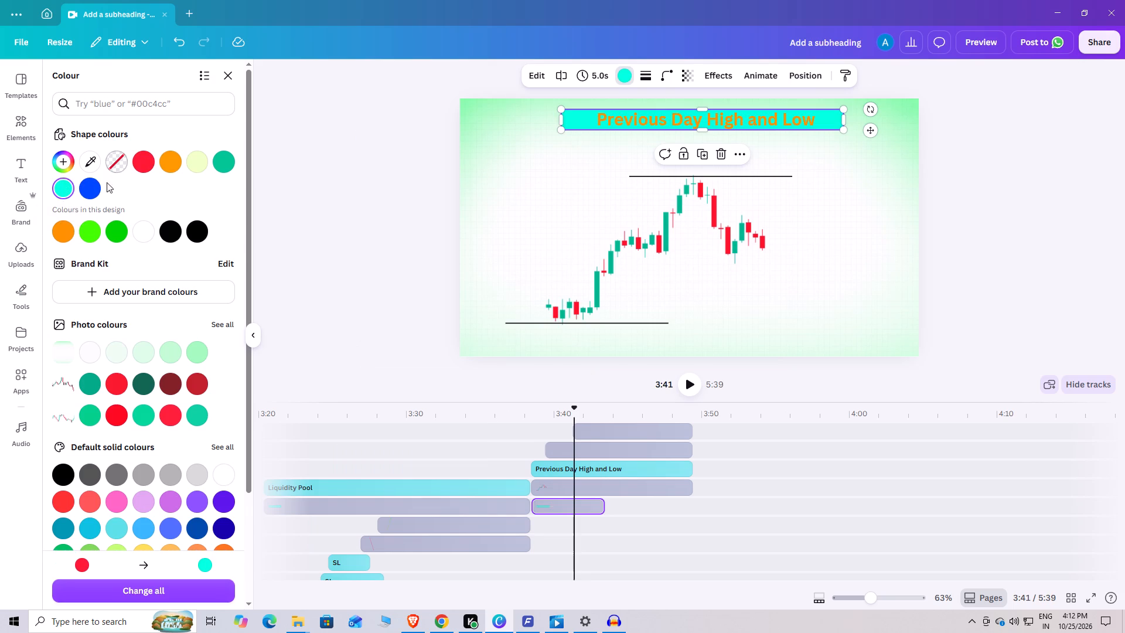
# Set the Previous Day High and Low heading's text colour to black #000000.
pyautogui.click(592, 464)
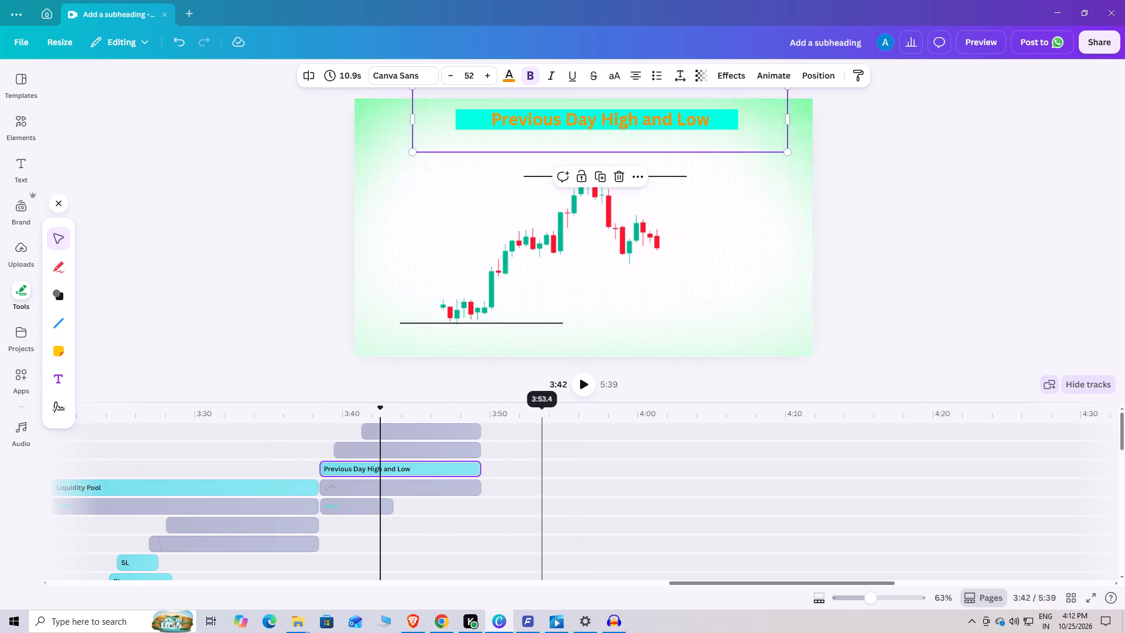
pyautogui.click(515, 74)
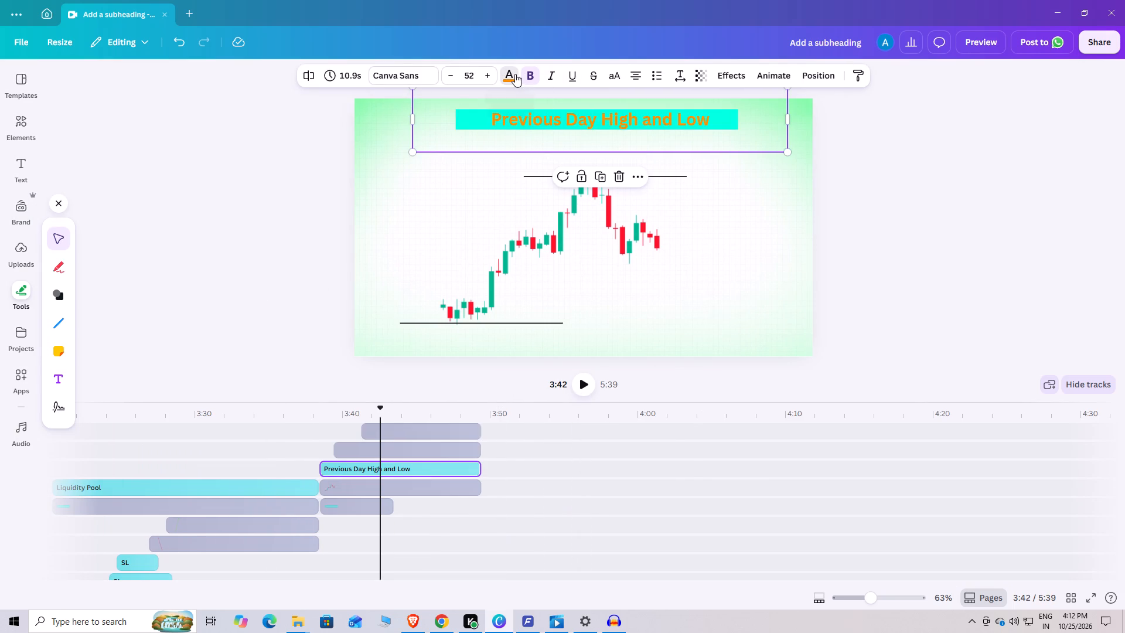
pyautogui.click(202, 161)
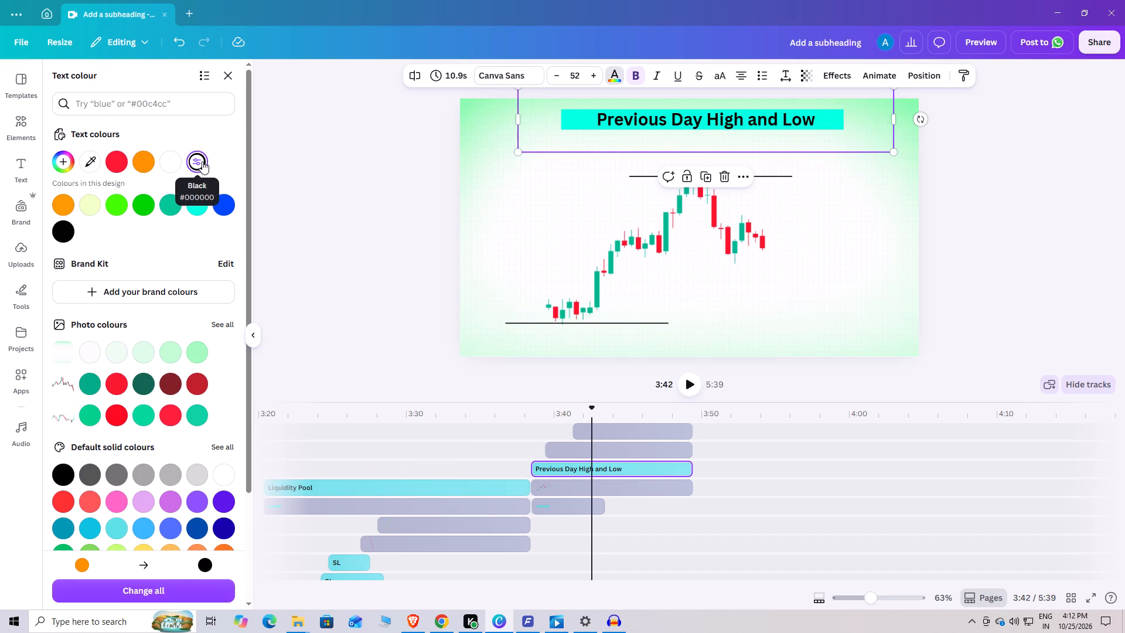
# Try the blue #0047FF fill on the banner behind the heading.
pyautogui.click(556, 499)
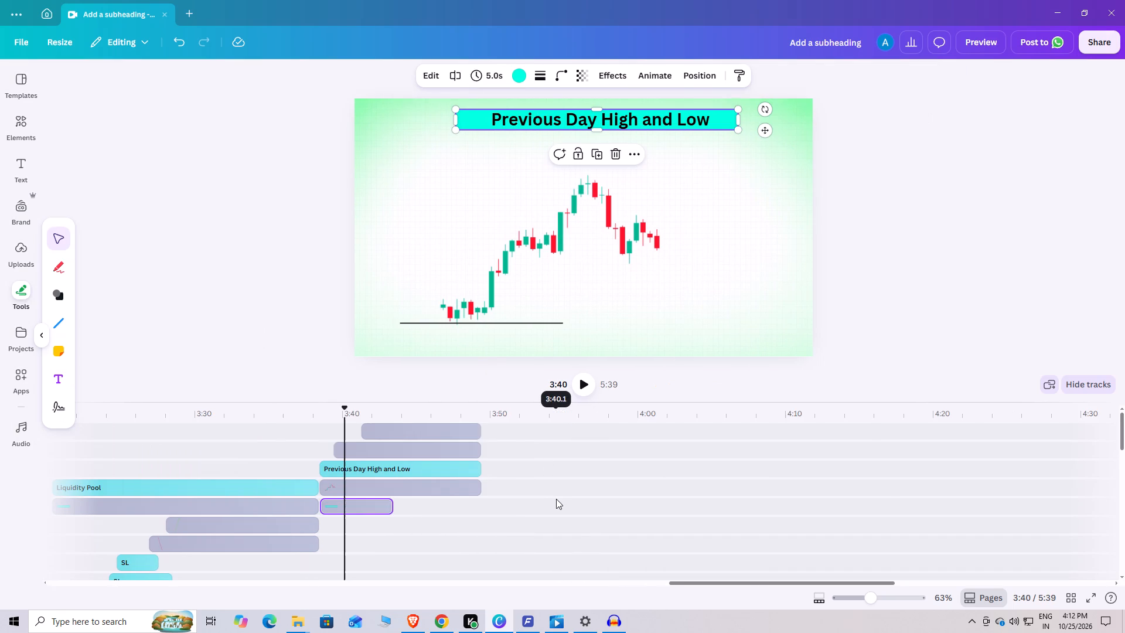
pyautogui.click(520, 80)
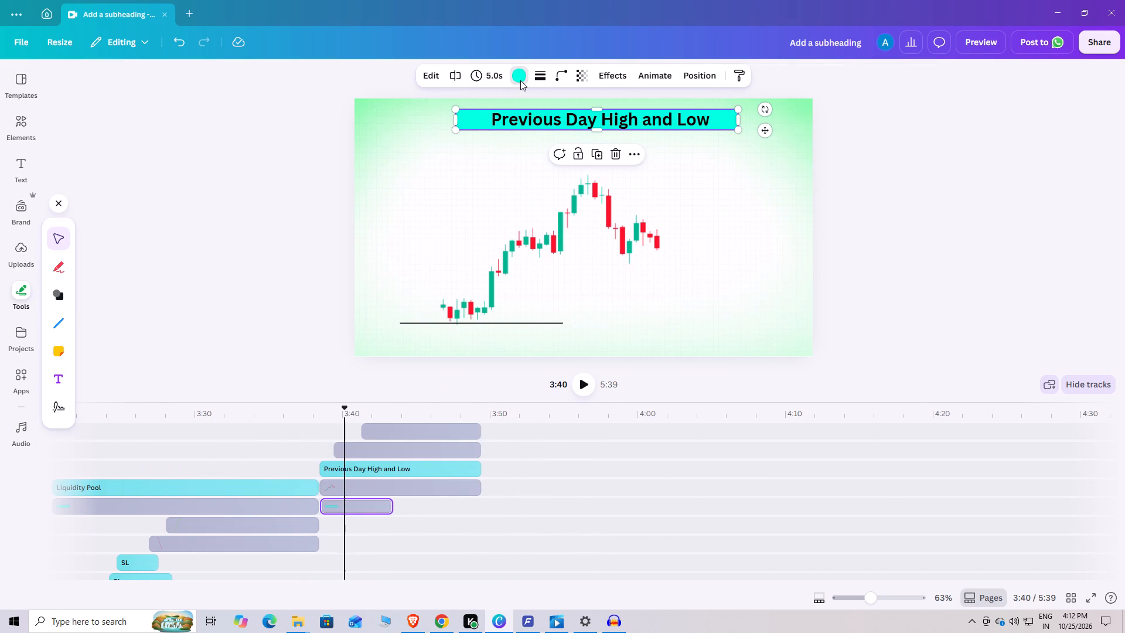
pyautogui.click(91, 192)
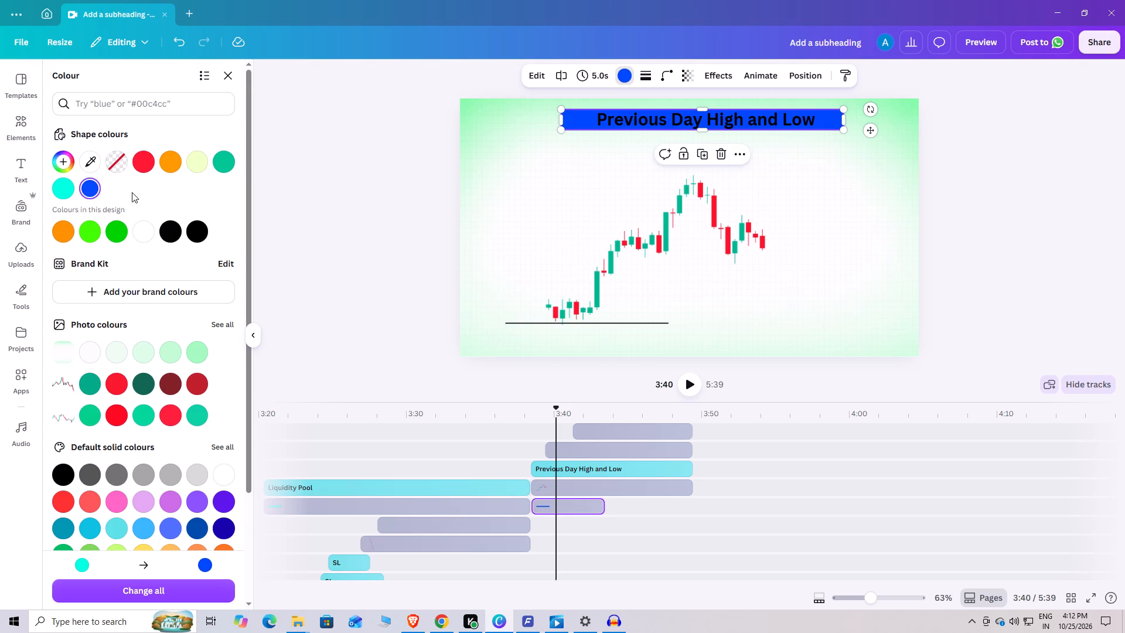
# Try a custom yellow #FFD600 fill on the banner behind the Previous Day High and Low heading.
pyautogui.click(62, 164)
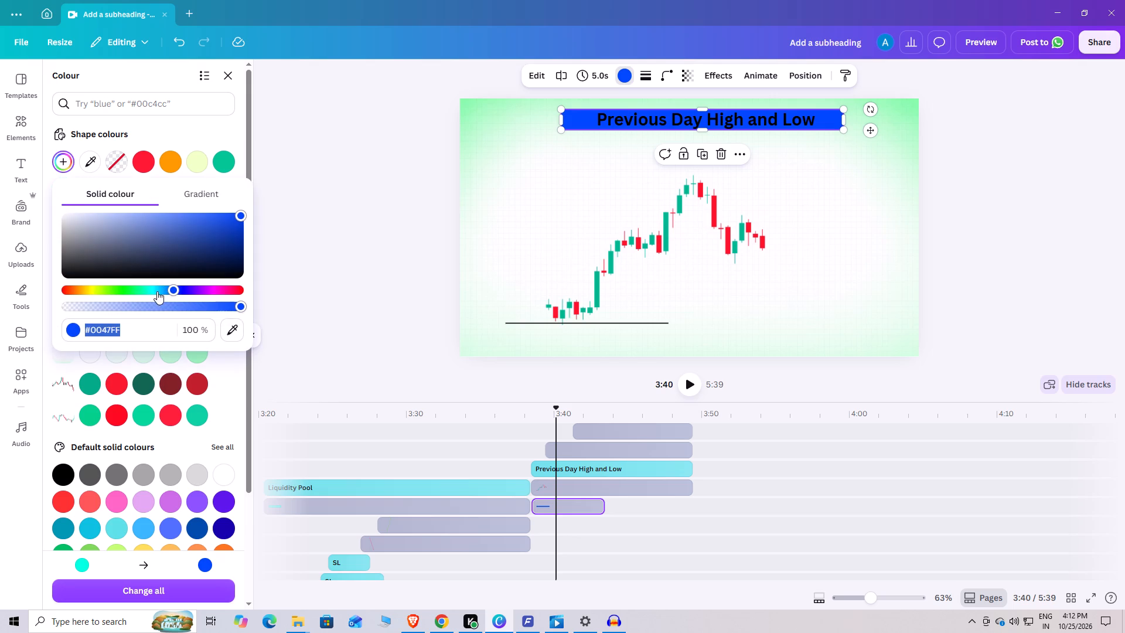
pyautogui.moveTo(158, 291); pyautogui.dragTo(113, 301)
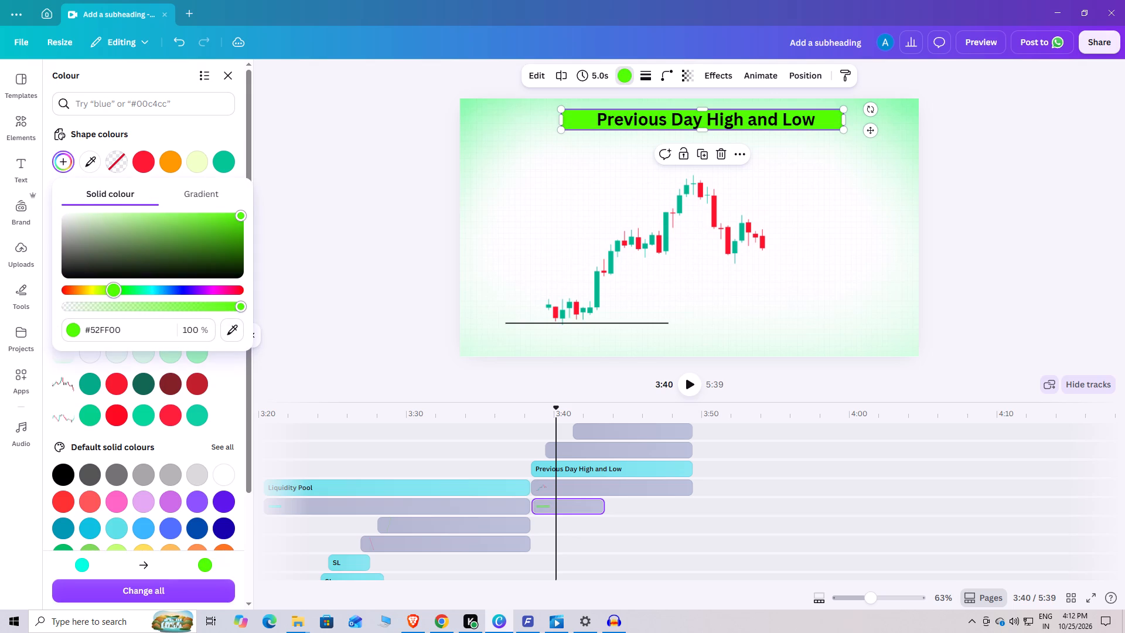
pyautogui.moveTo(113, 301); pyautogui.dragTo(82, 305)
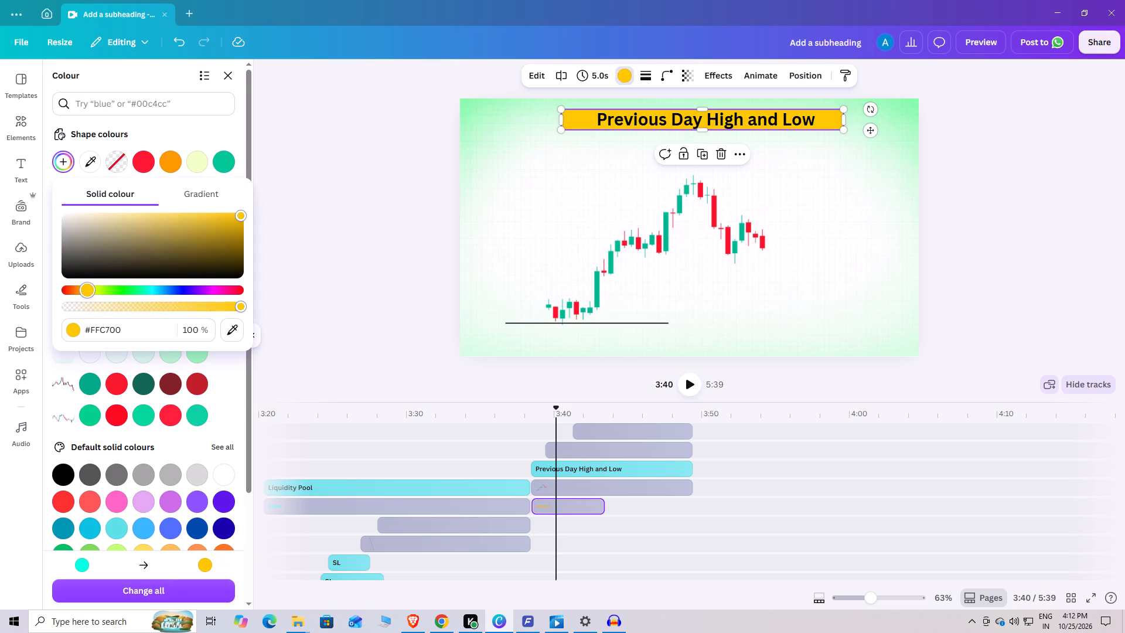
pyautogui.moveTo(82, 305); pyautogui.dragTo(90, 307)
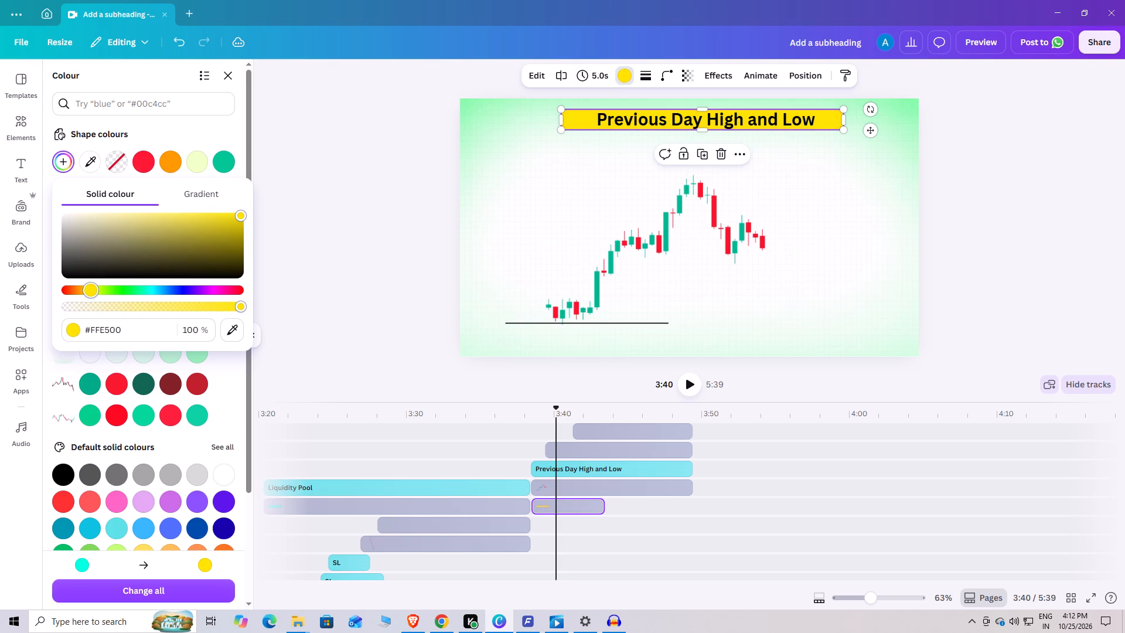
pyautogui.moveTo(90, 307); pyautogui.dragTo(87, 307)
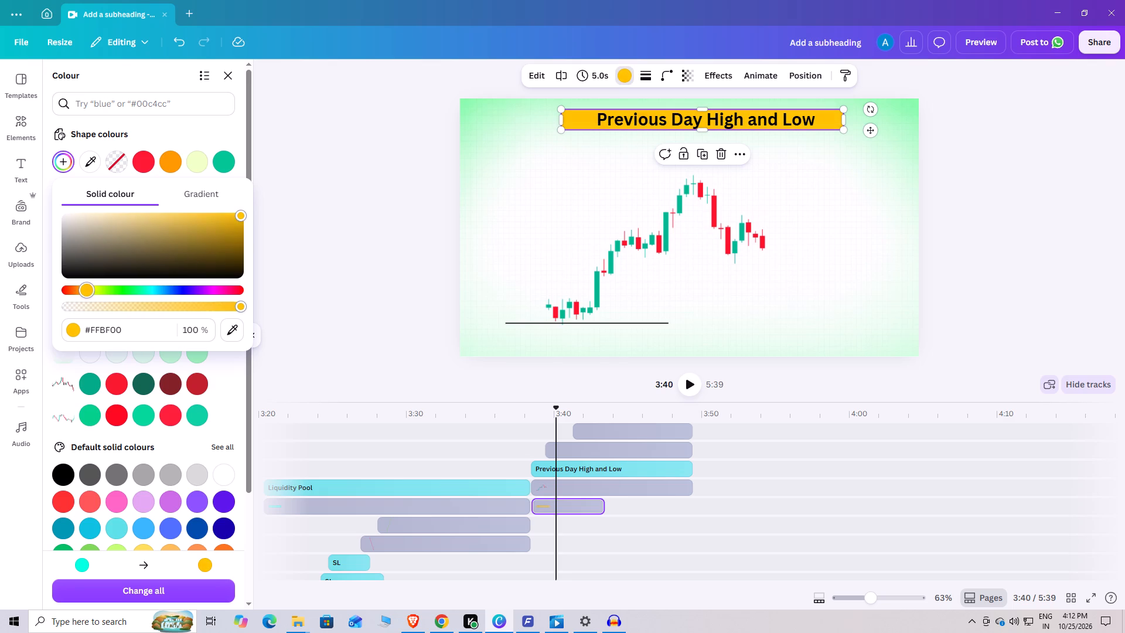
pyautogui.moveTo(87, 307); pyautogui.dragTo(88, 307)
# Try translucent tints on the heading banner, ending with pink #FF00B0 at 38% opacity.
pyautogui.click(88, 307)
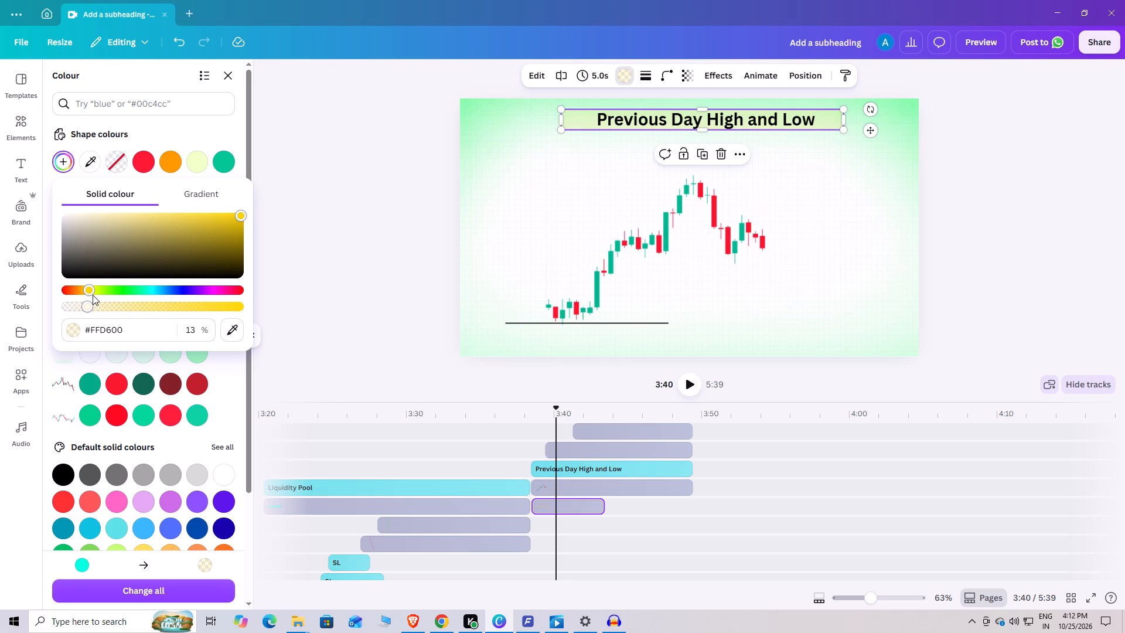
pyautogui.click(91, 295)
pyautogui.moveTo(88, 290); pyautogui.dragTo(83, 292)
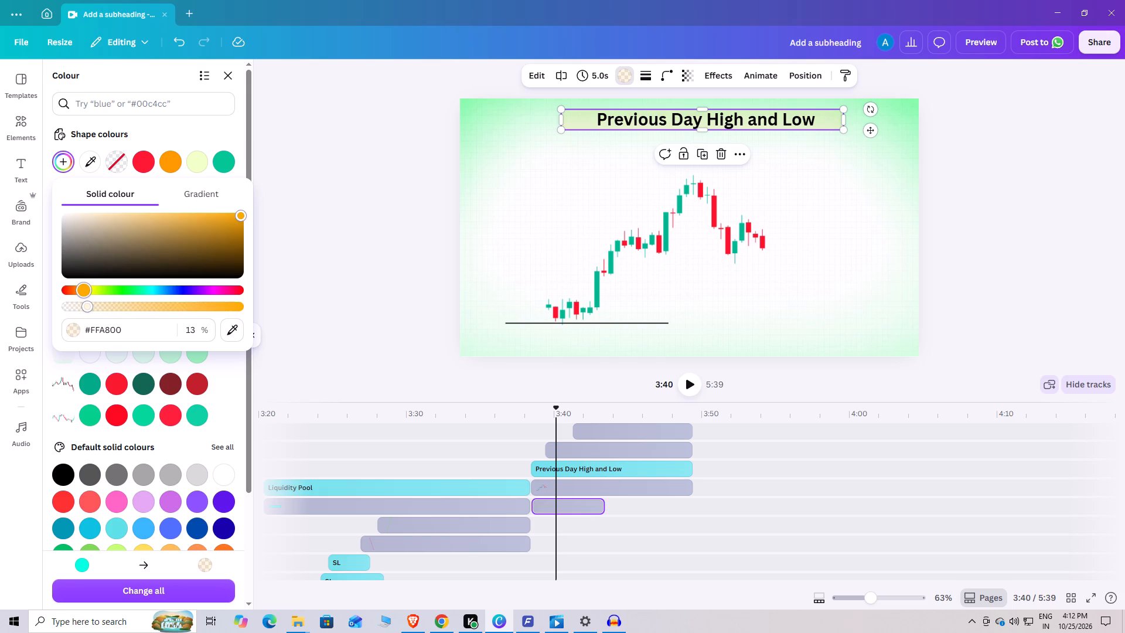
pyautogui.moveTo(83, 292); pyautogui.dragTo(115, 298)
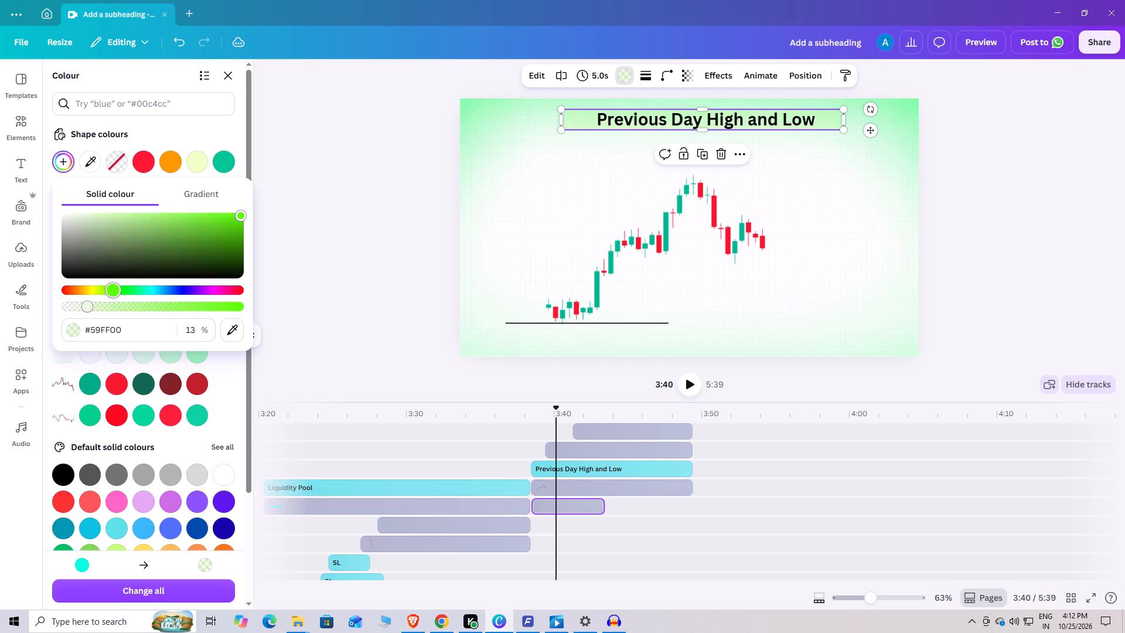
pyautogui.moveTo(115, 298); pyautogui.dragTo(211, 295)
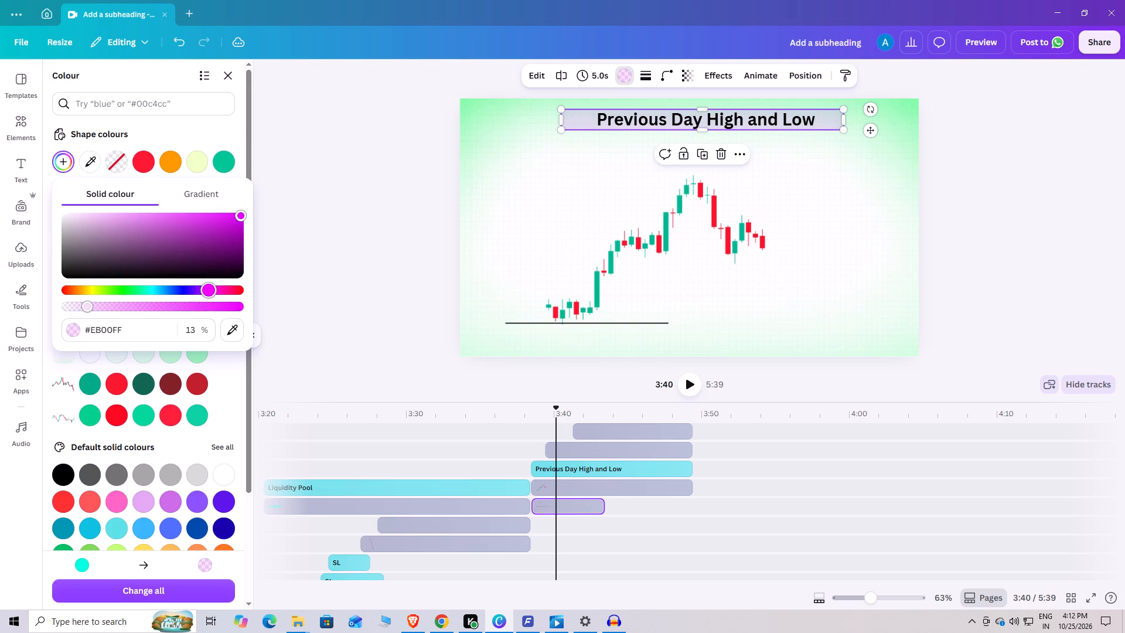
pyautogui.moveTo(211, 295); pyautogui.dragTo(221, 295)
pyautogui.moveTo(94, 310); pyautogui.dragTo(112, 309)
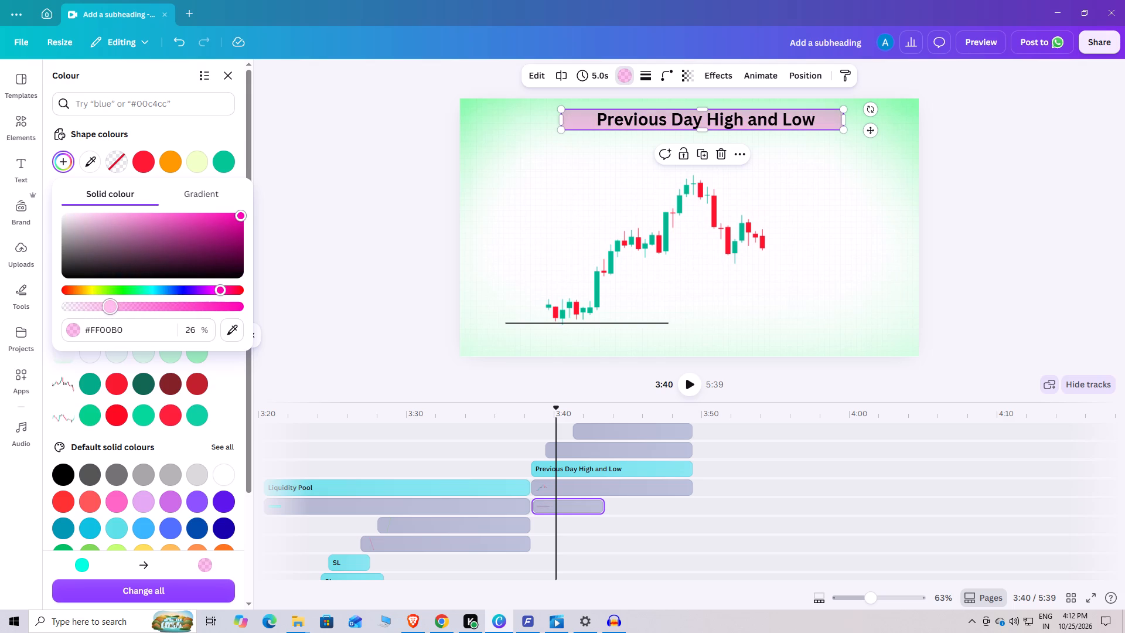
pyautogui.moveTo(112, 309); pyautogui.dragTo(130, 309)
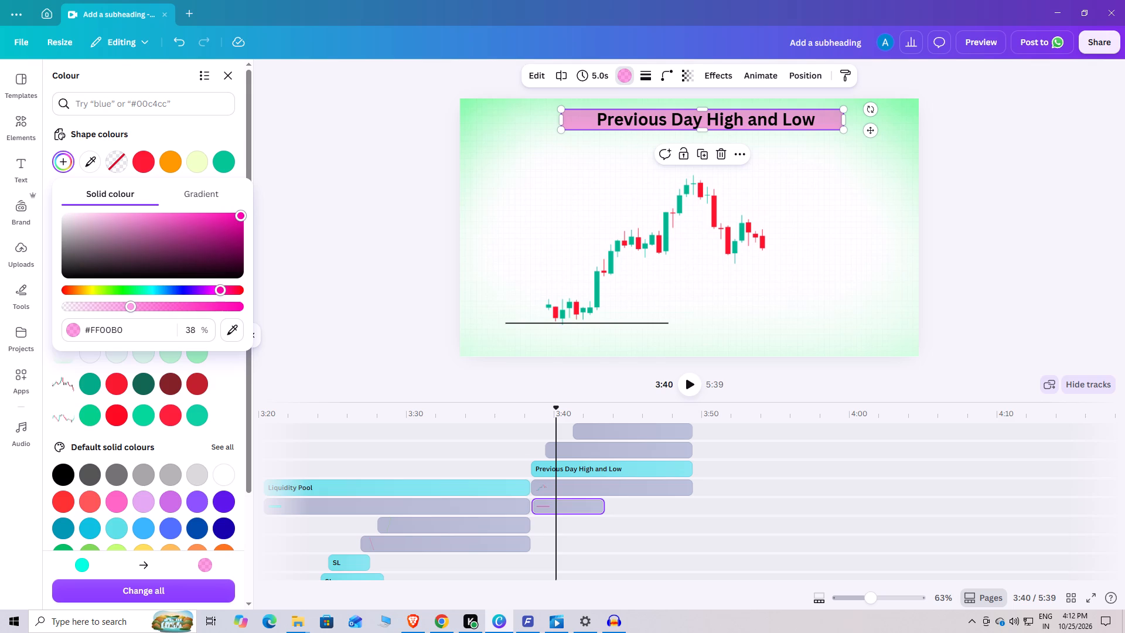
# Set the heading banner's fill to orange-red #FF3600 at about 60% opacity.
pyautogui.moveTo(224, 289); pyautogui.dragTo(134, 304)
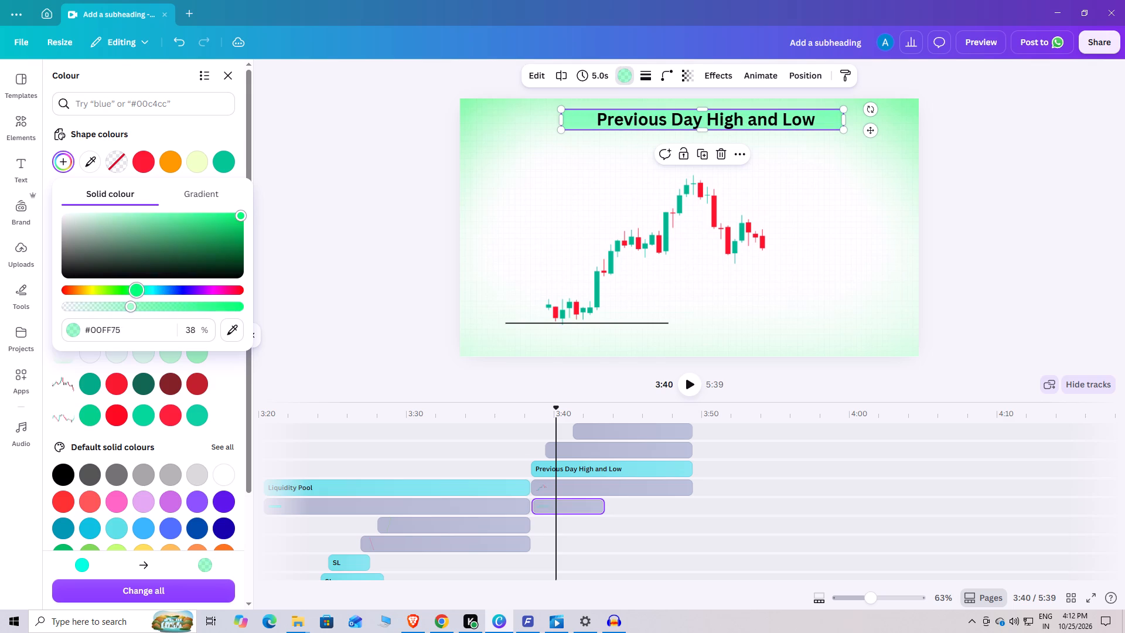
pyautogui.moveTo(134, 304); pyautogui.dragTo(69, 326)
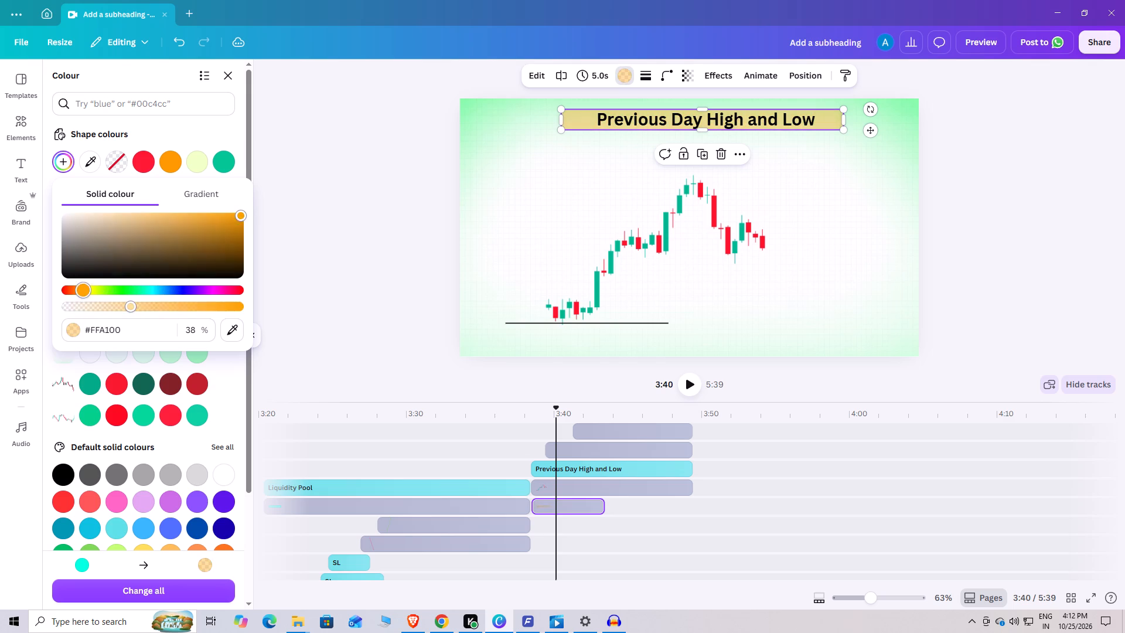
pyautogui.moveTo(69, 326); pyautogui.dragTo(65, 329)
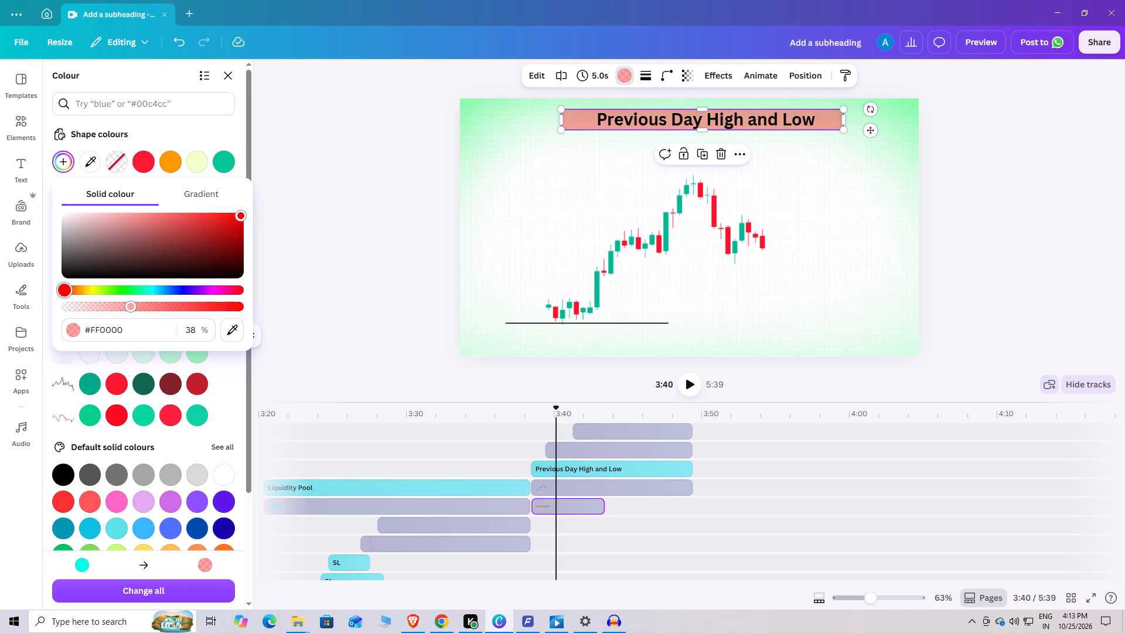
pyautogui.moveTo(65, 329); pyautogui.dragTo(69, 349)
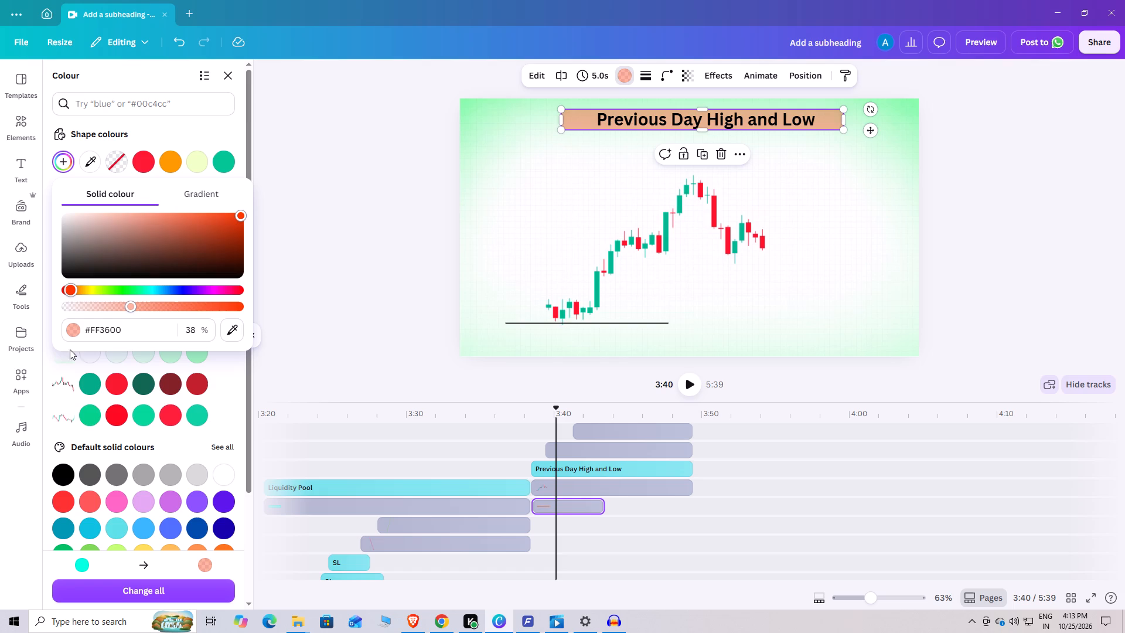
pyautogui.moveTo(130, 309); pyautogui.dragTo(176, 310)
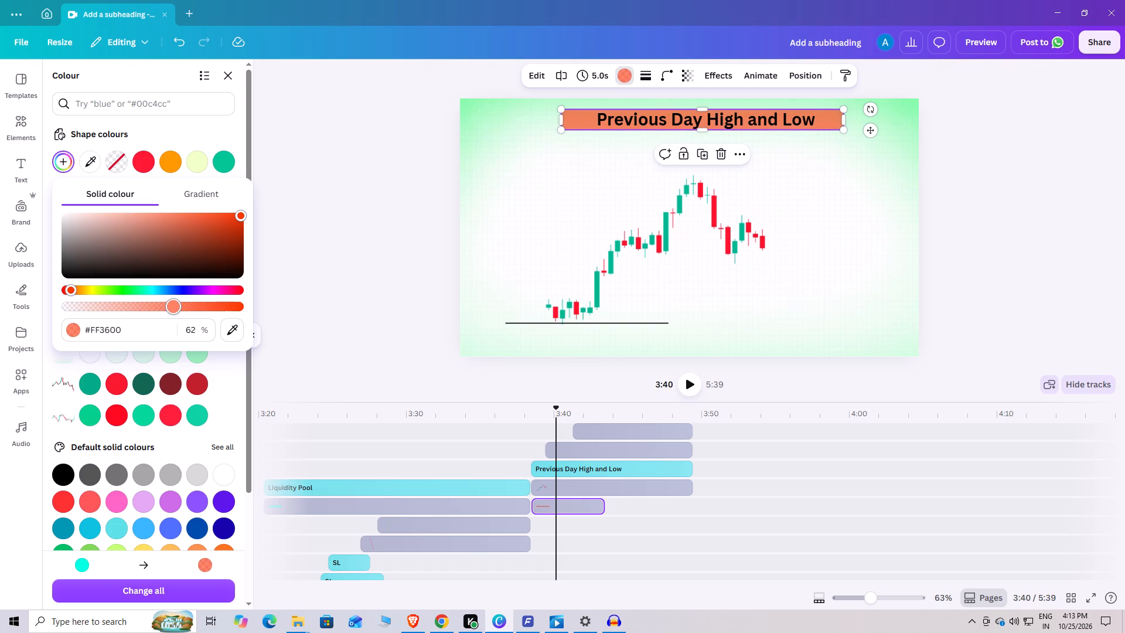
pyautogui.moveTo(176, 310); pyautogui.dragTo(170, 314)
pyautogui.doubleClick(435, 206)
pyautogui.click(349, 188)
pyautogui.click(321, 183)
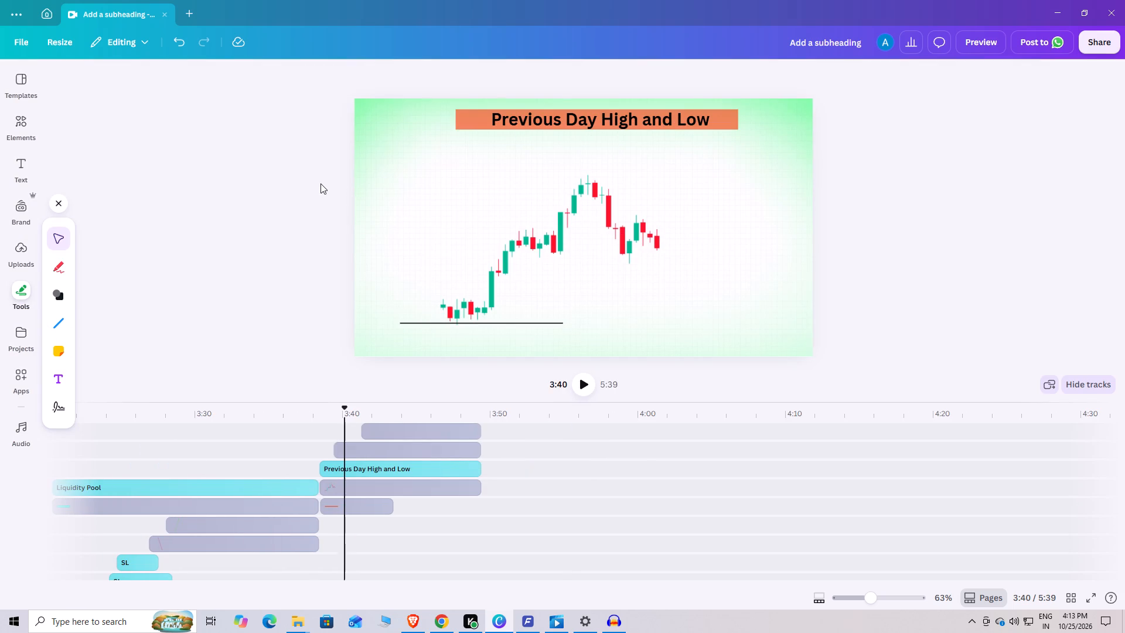
# Extend the banner's clip to 10.9 s so it ends together with the Previous Day High and Low heading.
pyautogui.click(470, 118)
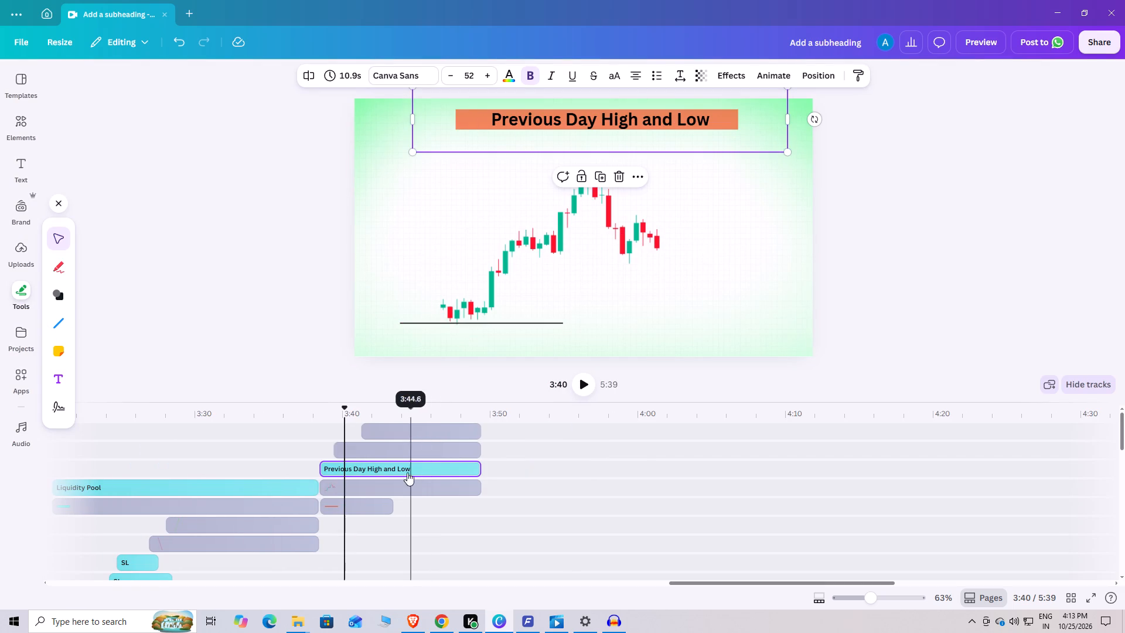
pyautogui.click(355, 501)
pyautogui.moveTo(389, 509); pyautogui.dragTo(390, 509)
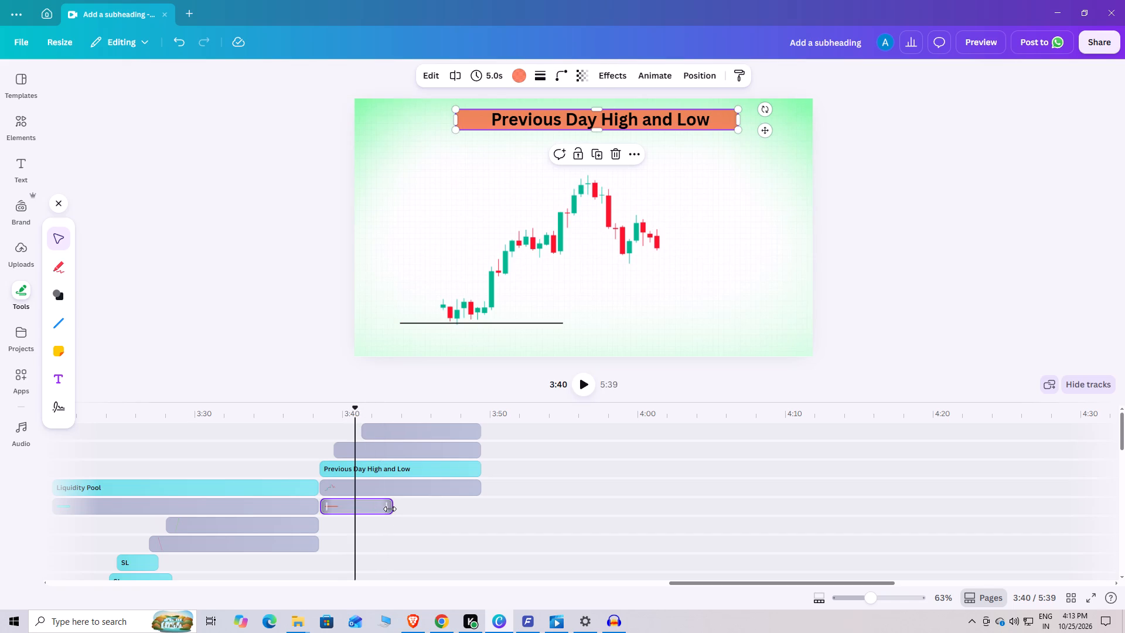
pyautogui.moveTo(390, 509); pyautogui.dragTo(475, 515)
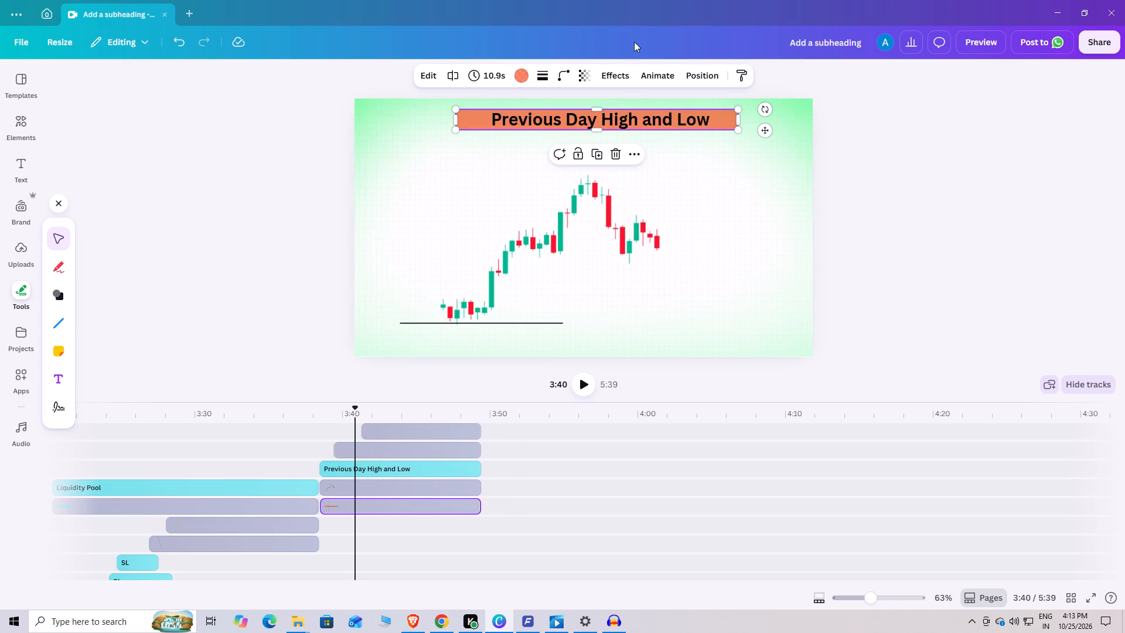
# Slightly round the corners of the banner behind the heading.
pyautogui.click(551, 83)
pyautogui.click(555, 80)
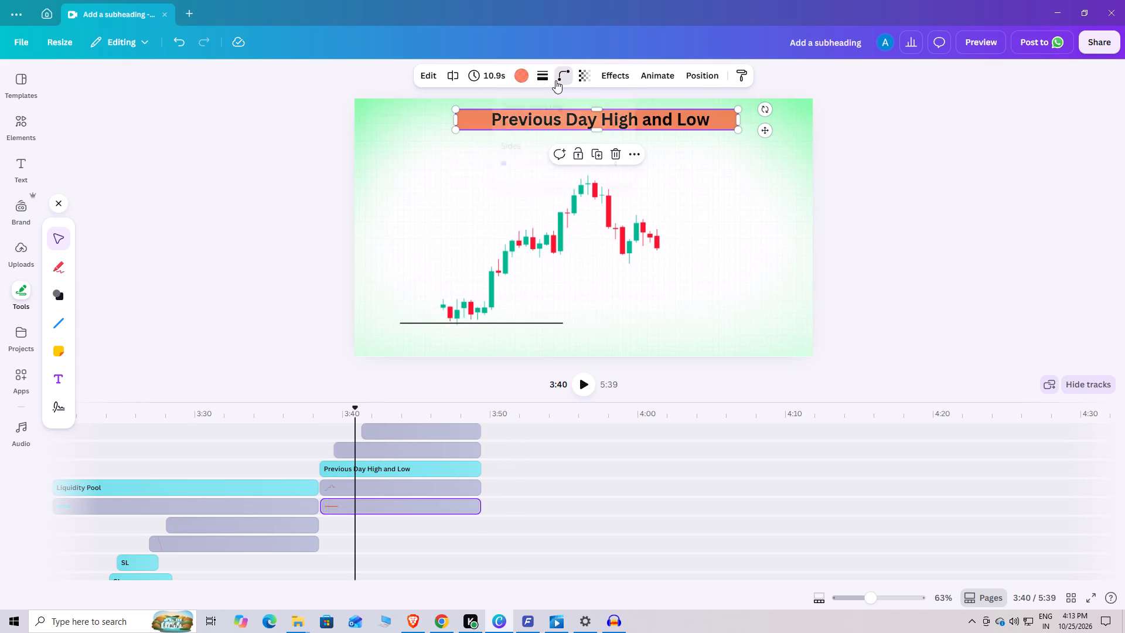
pyautogui.moveTo(510, 129); pyautogui.dragTo(524, 129)
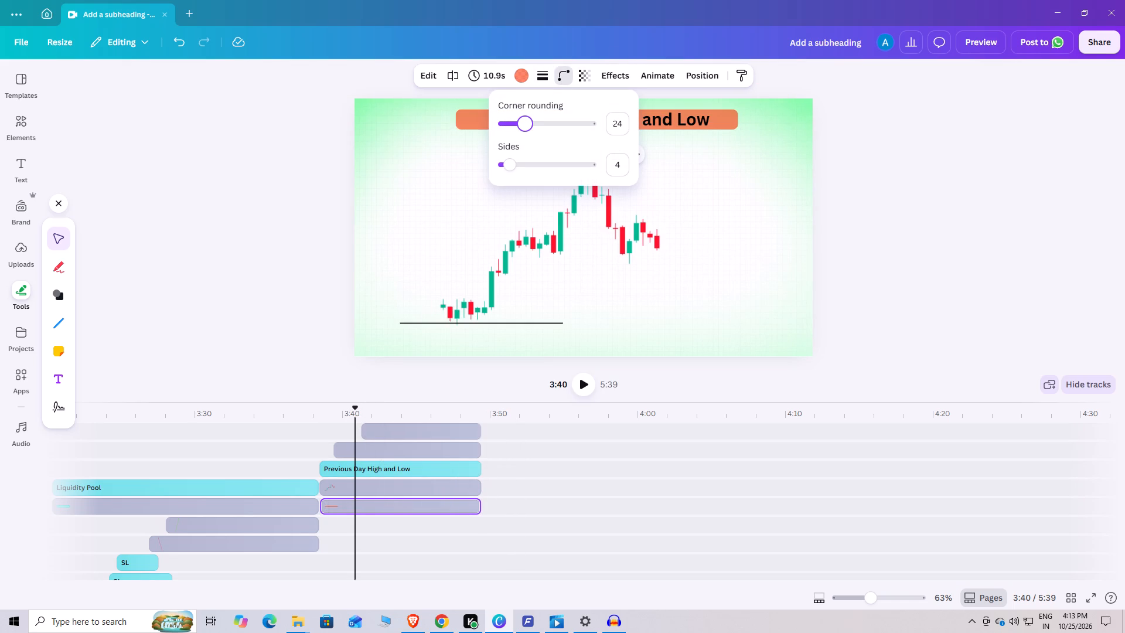
pyautogui.moveTo(524, 129); pyautogui.dragTo(520, 131)
# Give the heading banner a black long-dashed border with a stroke weight of about 3.
pyautogui.click(543, 71)
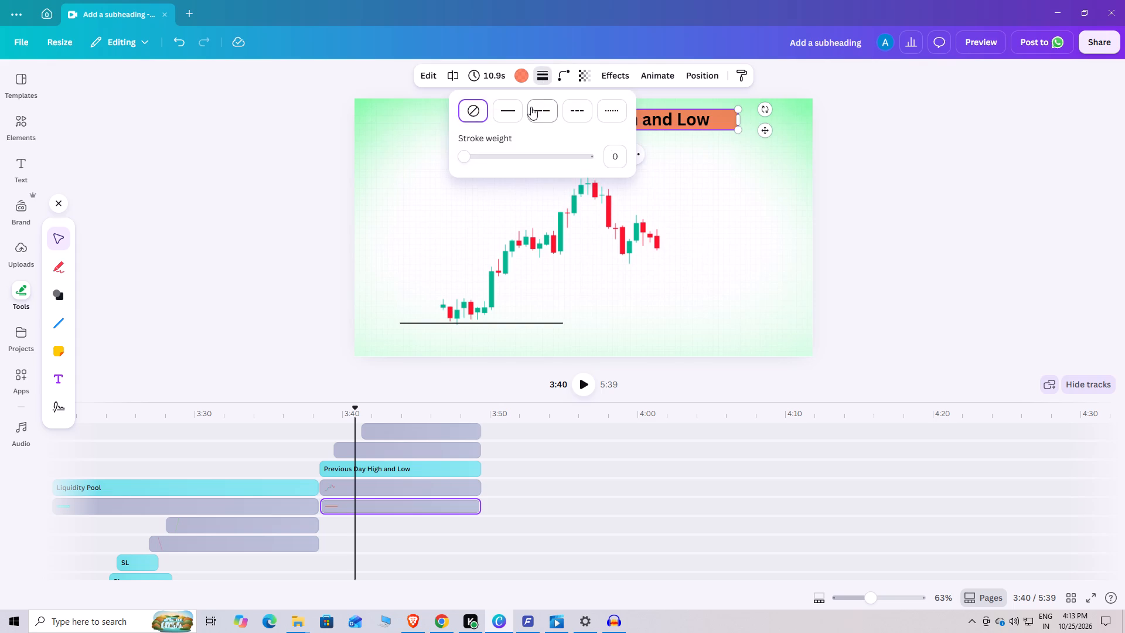
pyautogui.click(532, 108)
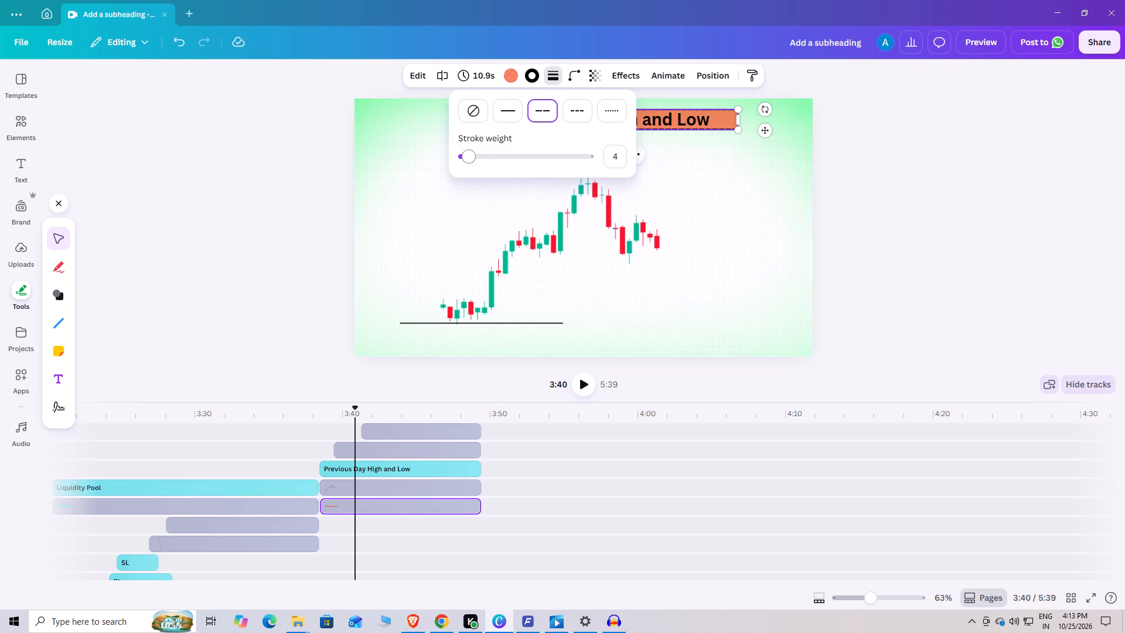
pyautogui.moveTo(475, 161); pyautogui.dragTo(467, 175)
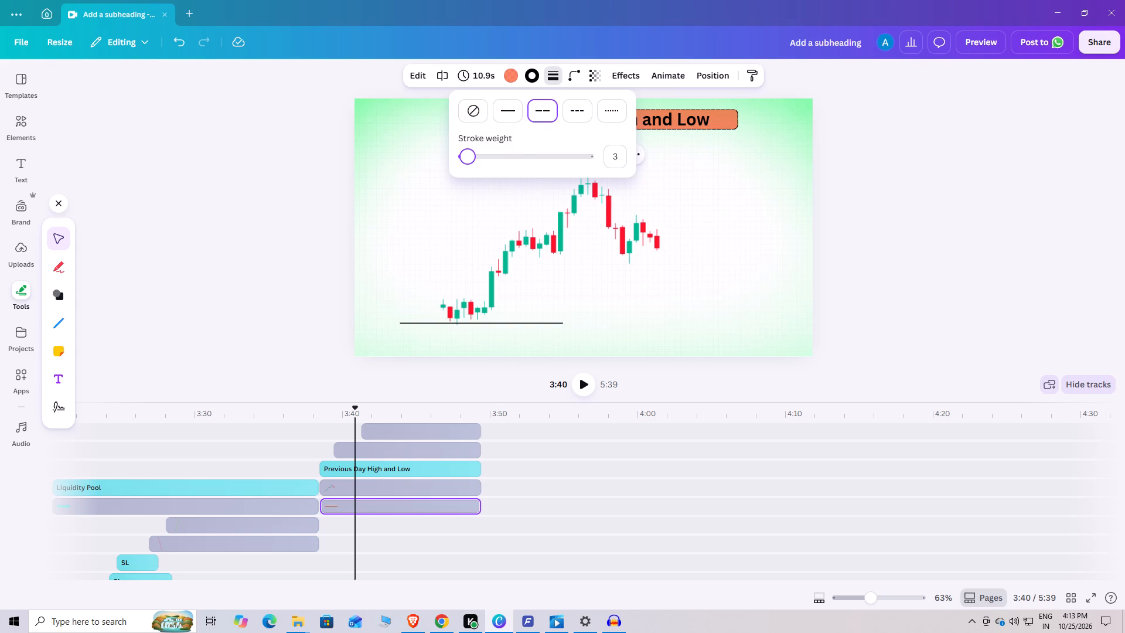
pyautogui.moveTo(467, 175); pyautogui.dragTo(468, 179)
pyautogui.doubleClick(272, 204)
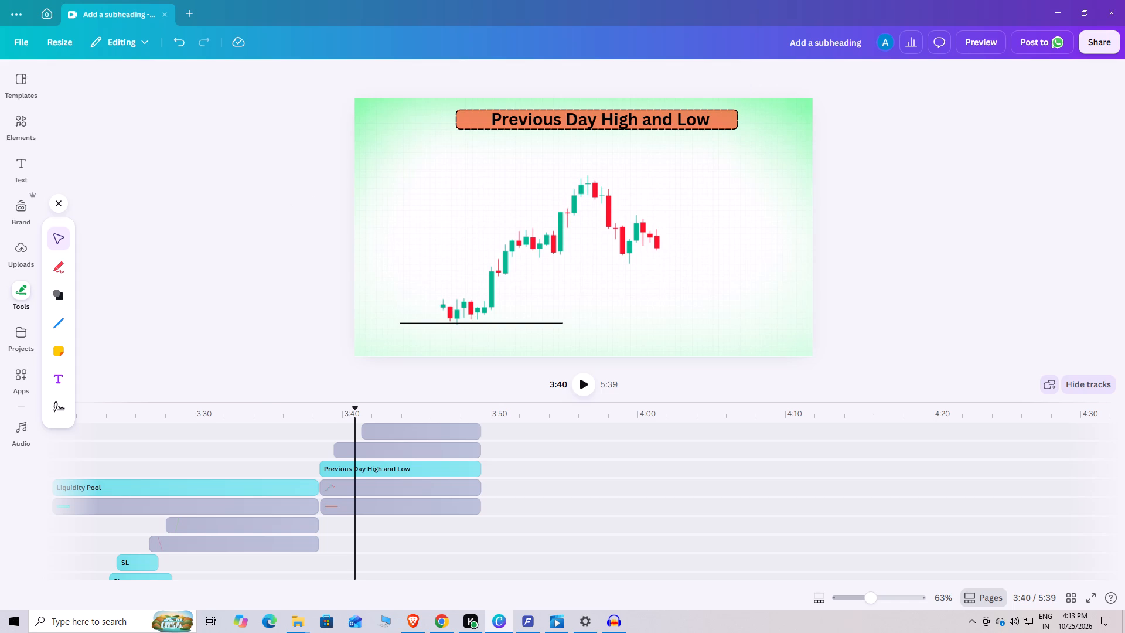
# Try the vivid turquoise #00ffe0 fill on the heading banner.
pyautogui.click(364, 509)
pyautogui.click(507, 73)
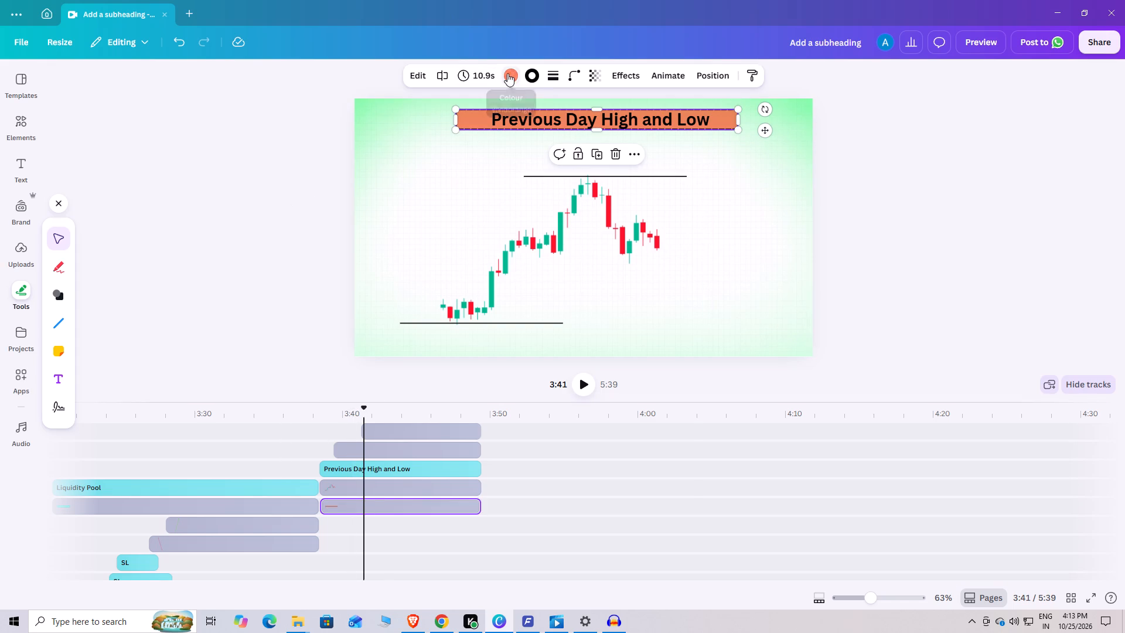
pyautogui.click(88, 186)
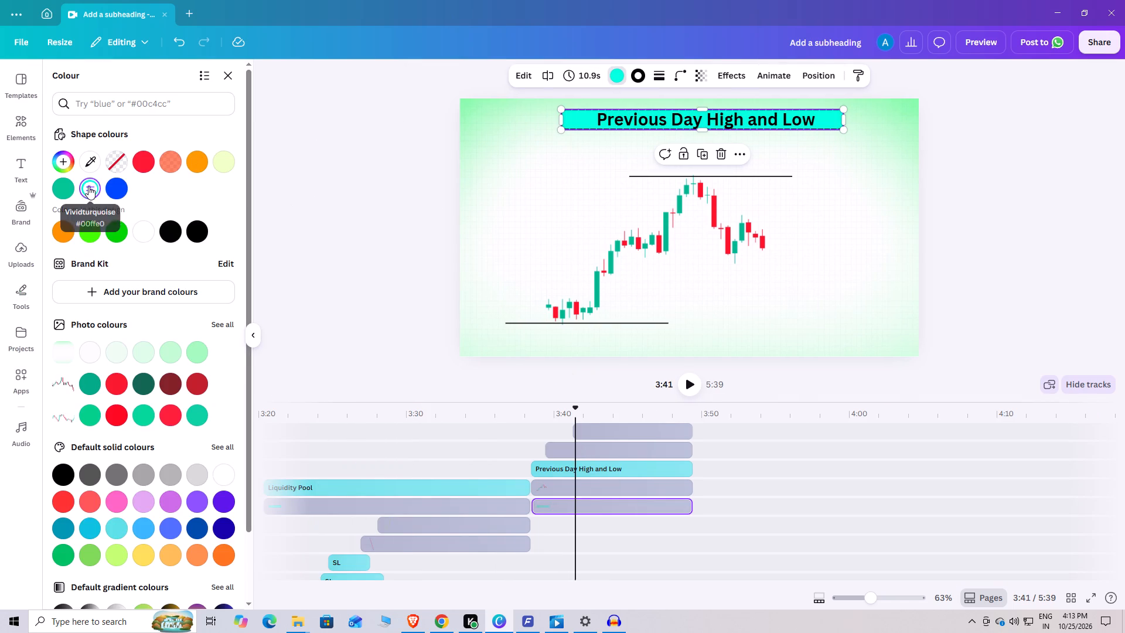
# Recolour the heading banner with a custom solid amber-orange fill, trying several hues along the colour spectrum.
pyautogui.click(67, 167)
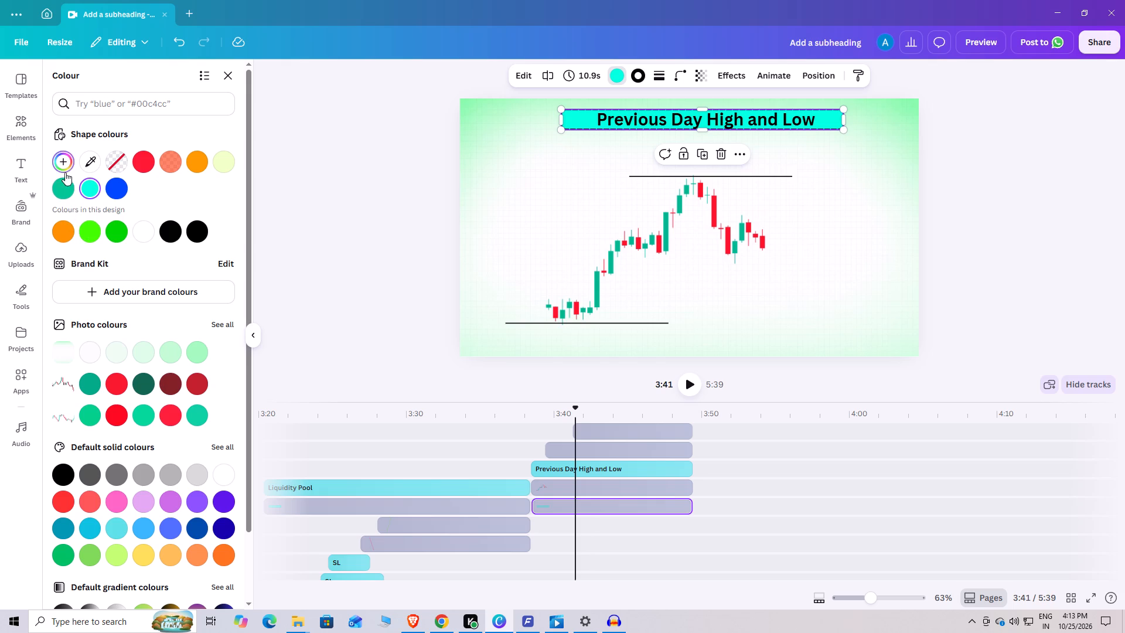
pyautogui.moveTo(152, 293); pyautogui.dragTo(200, 291)
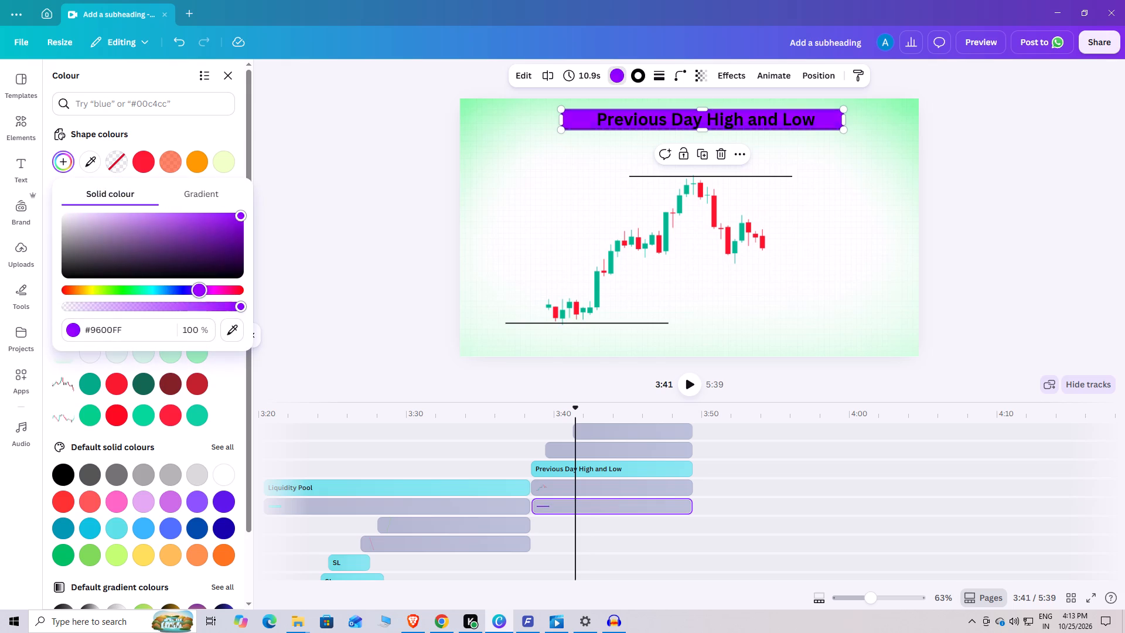
pyautogui.moveTo(200, 291); pyautogui.dragTo(234, 294)
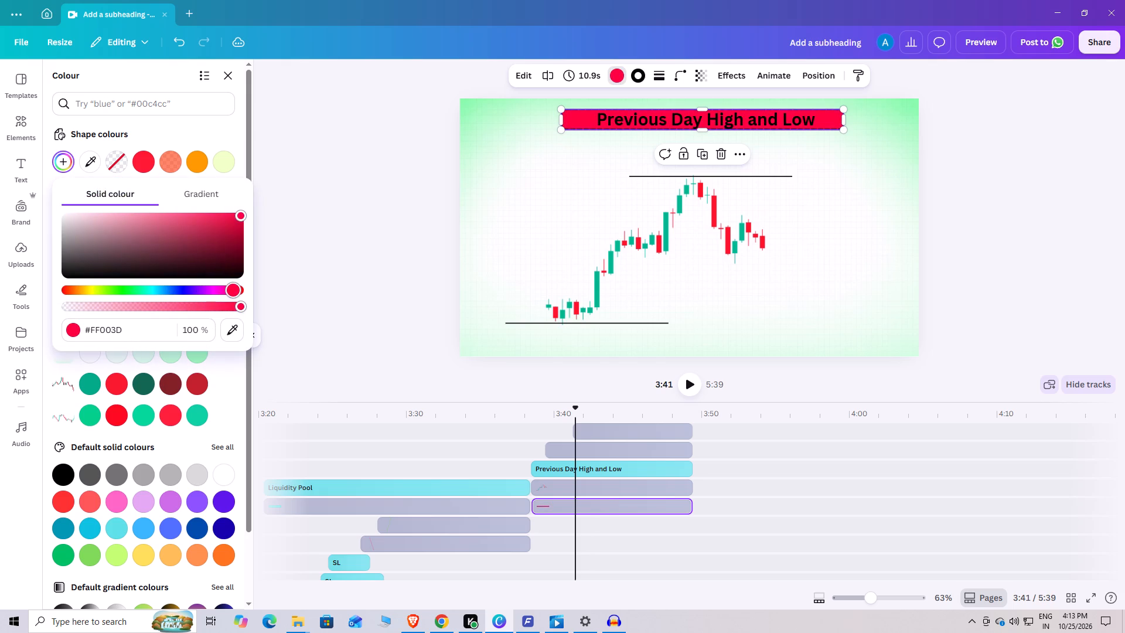
pyautogui.moveTo(234, 294); pyautogui.dragTo(131, 302)
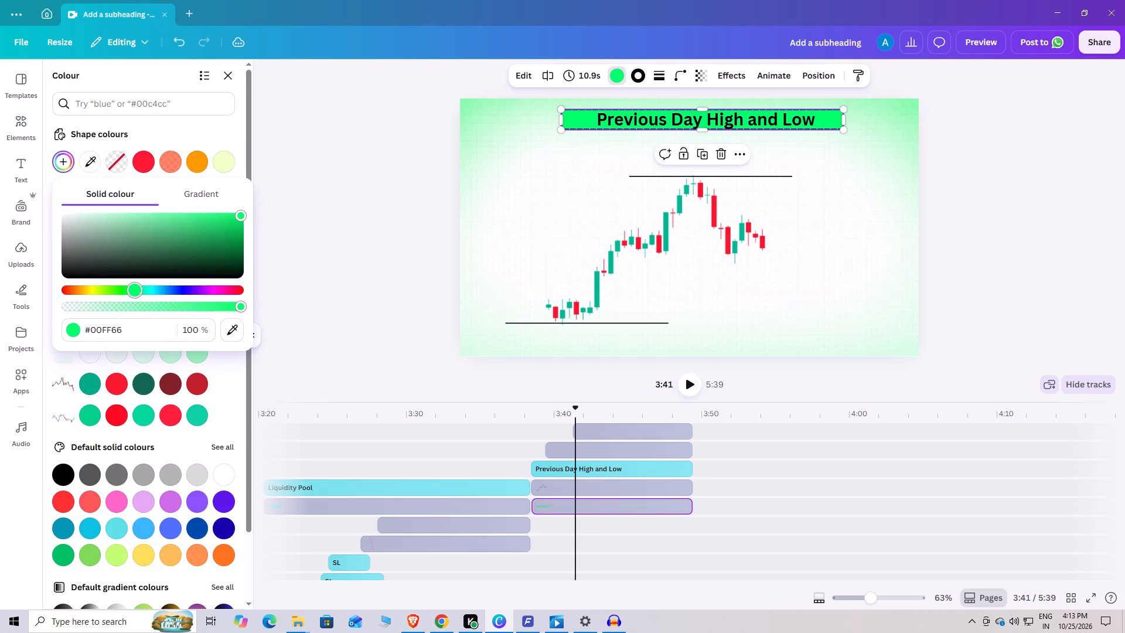
pyautogui.moveTo(131, 302); pyautogui.dragTo(86, 307)
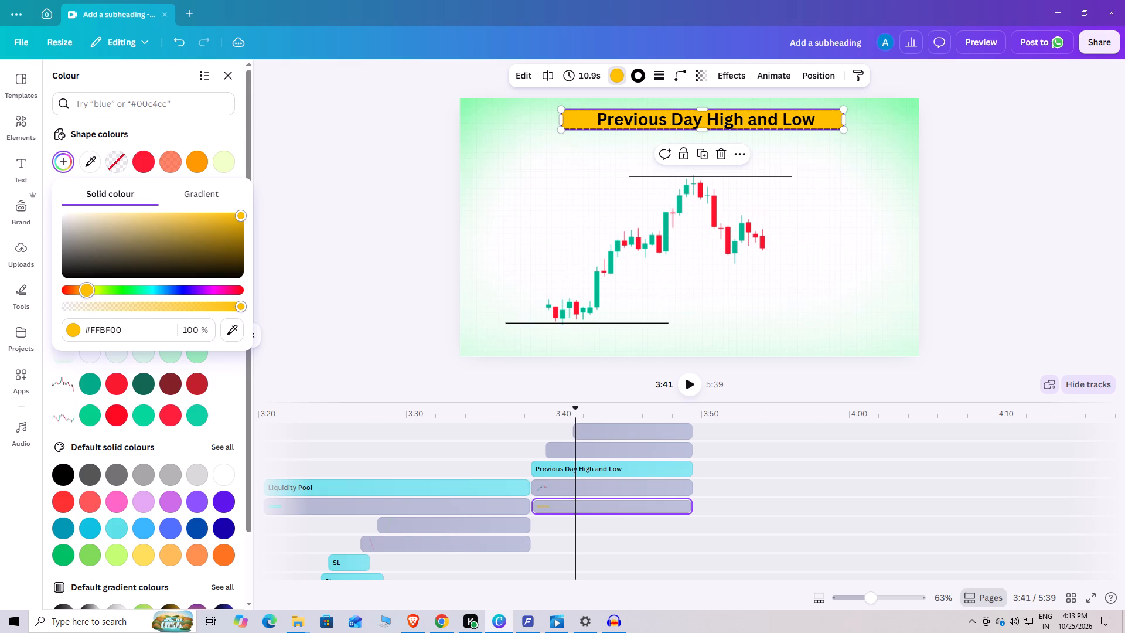
pyautogui.moveTo(86, 307); pyautogui.dragTo(66, 306)
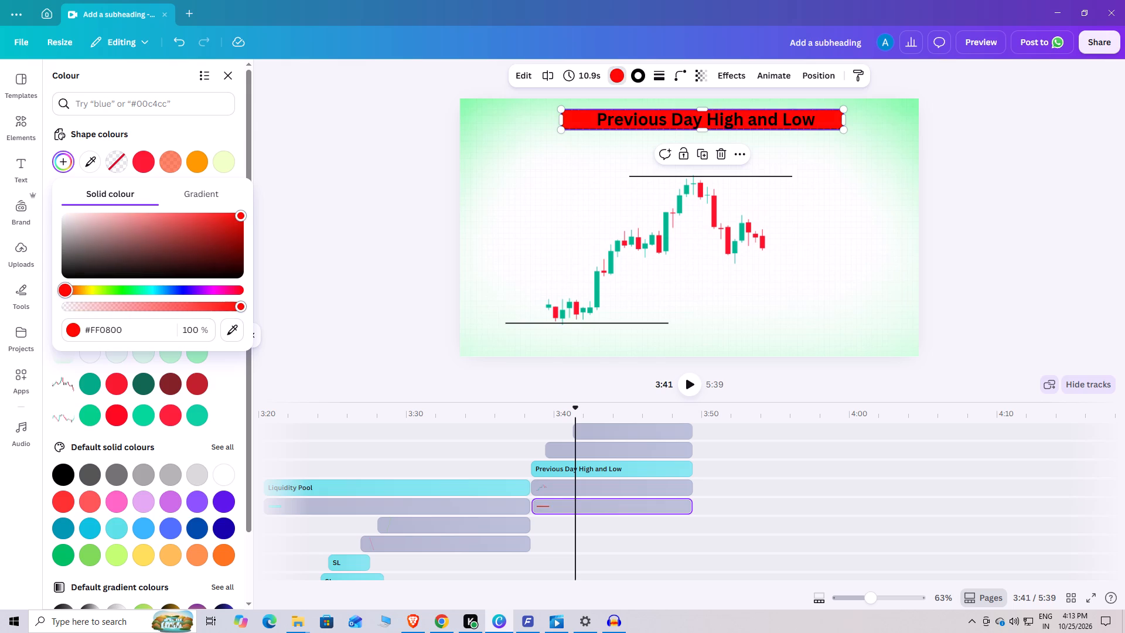
pyautogui.moveTo(66, 306); pyautogui.dragTo(84, 300)
pyautogui.click(332, 159)
pyautogui.click(330, 159)
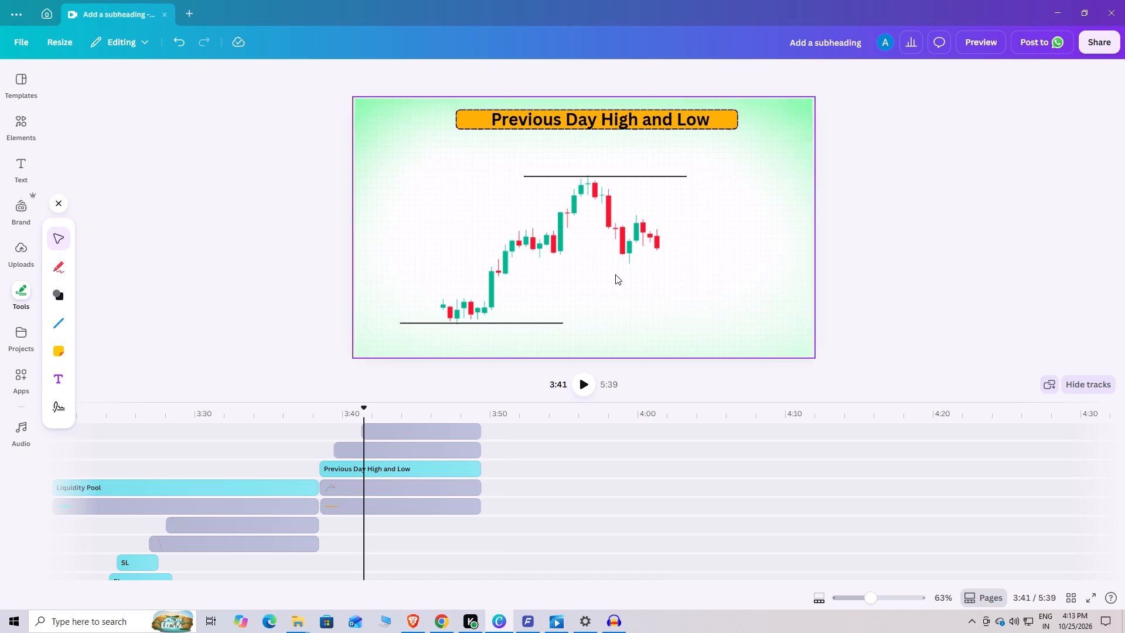
# Enlarge the heading banner slightly to about 1,209 wide by 93 high.
pyautogui.click(403, 506)
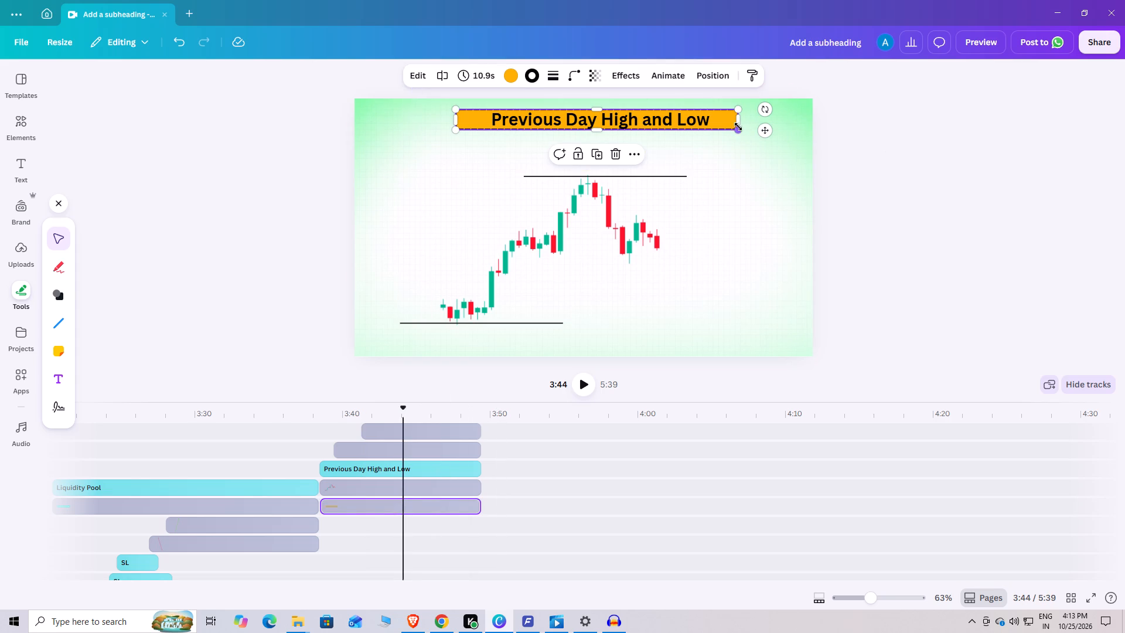
pyautogui.click(741, 122)
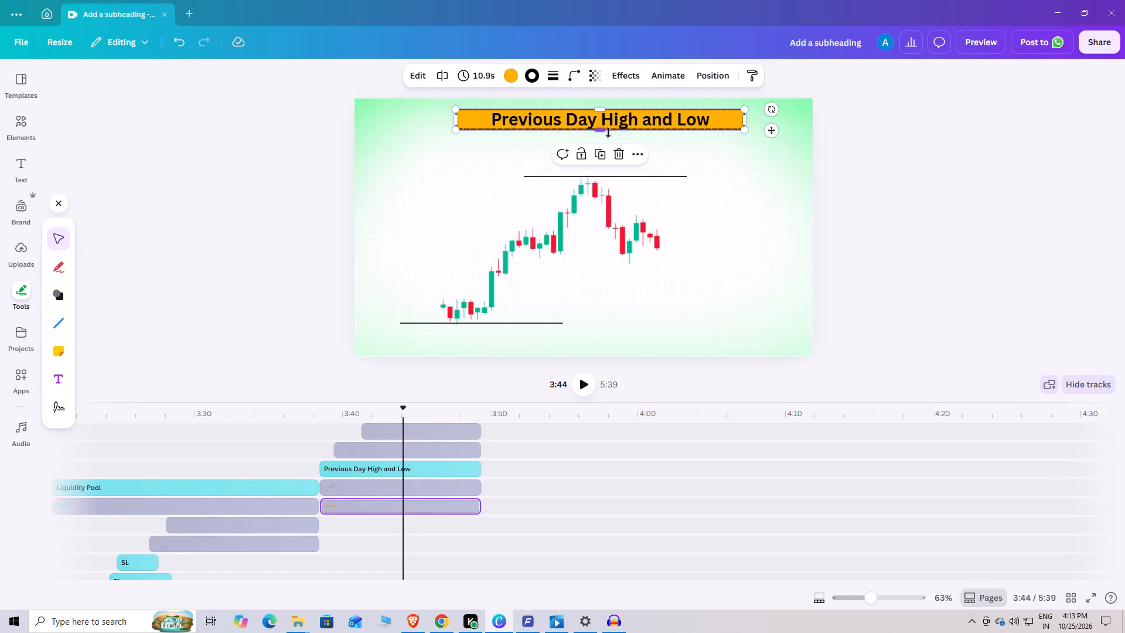
pyautogui.click(604, 131)
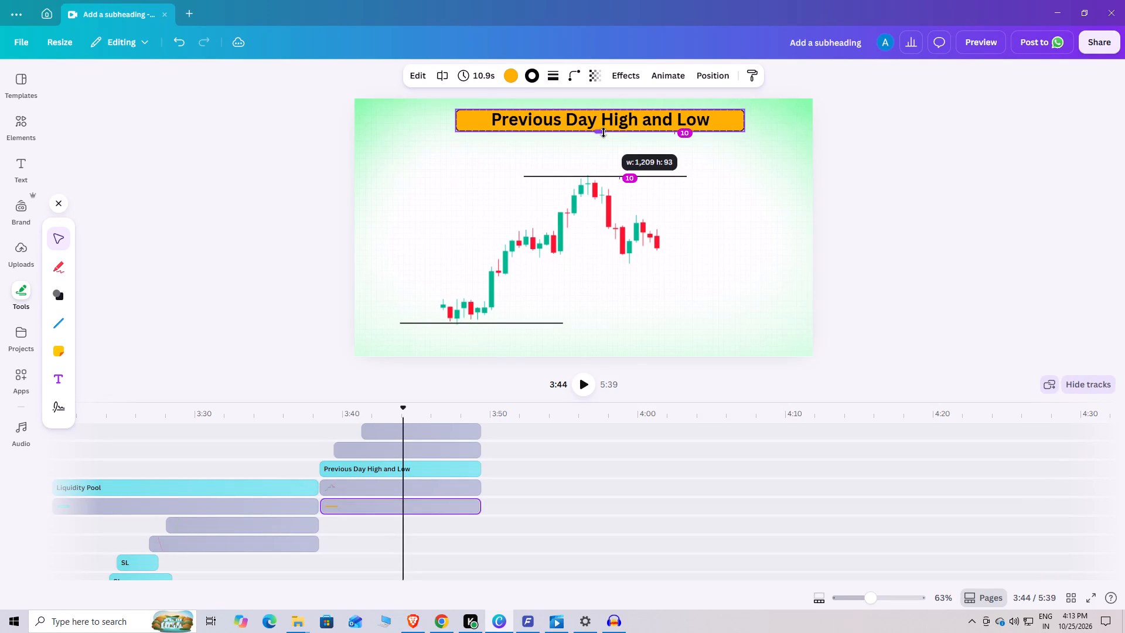
pyautogui.doubleClick(255, 171)
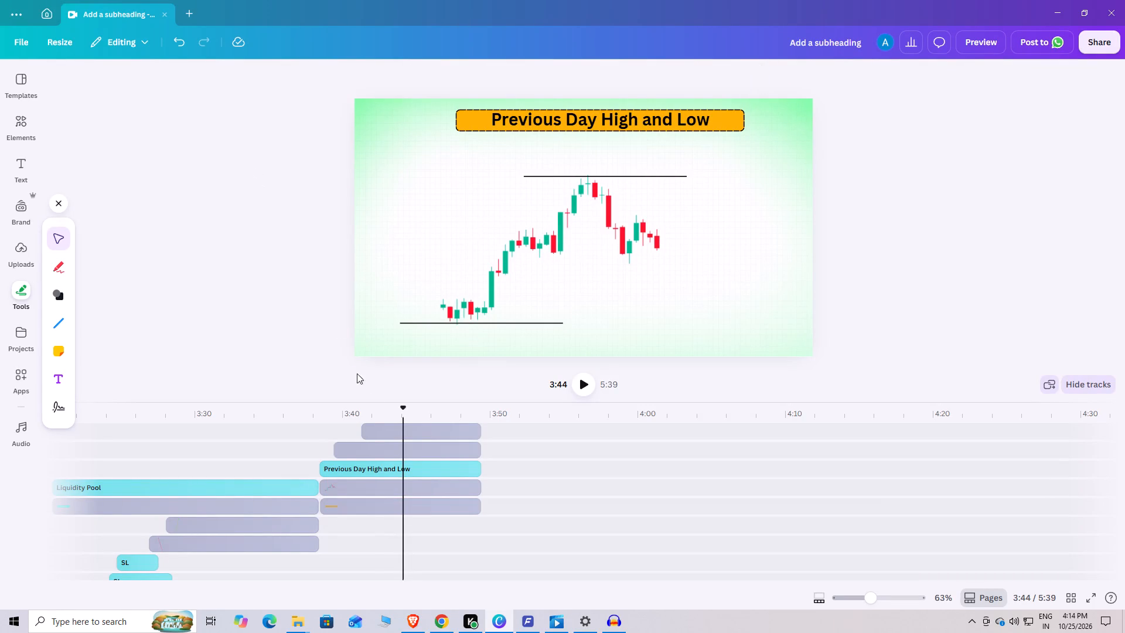
# Play the Previous Day High and Low scene from 3:38, pausing along the way to check its timing, and stop at 3:44.
pyautogui.click(317, 445)
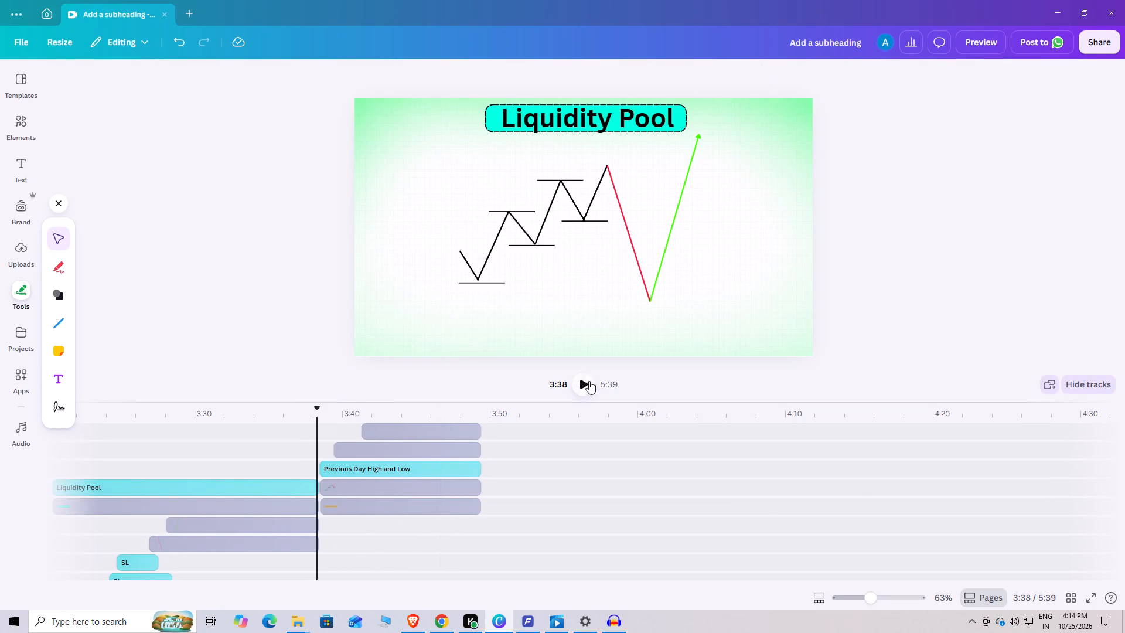
pyautogui.click(586, 383)
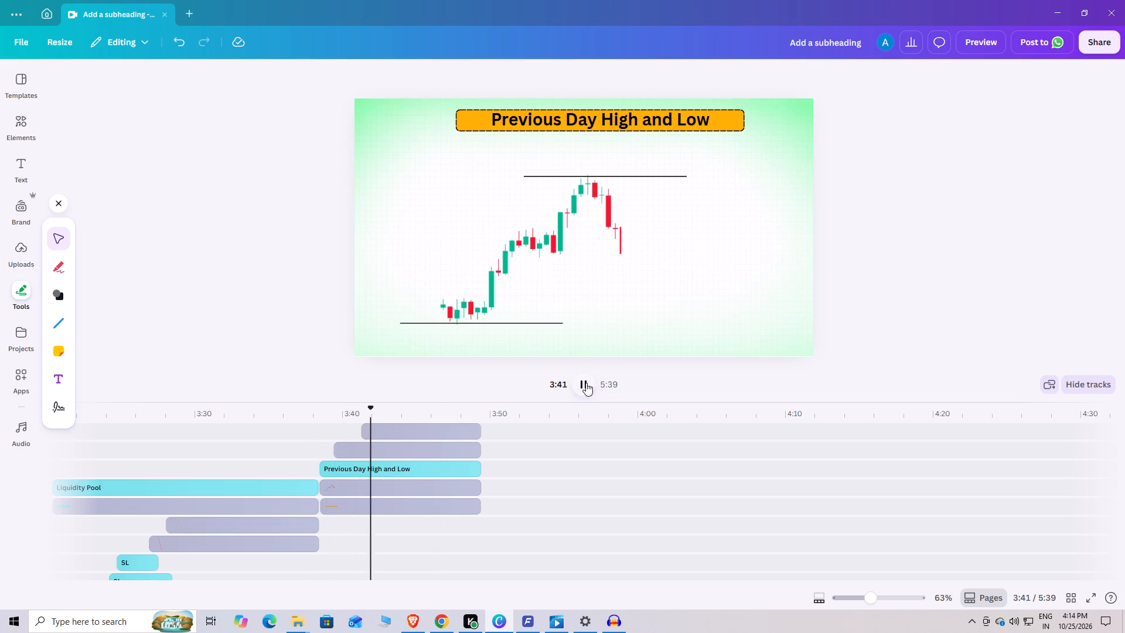
pyautogui.click(586, 383)
pyautogui.click(579, 371)
pyautogui.click(582, 375)
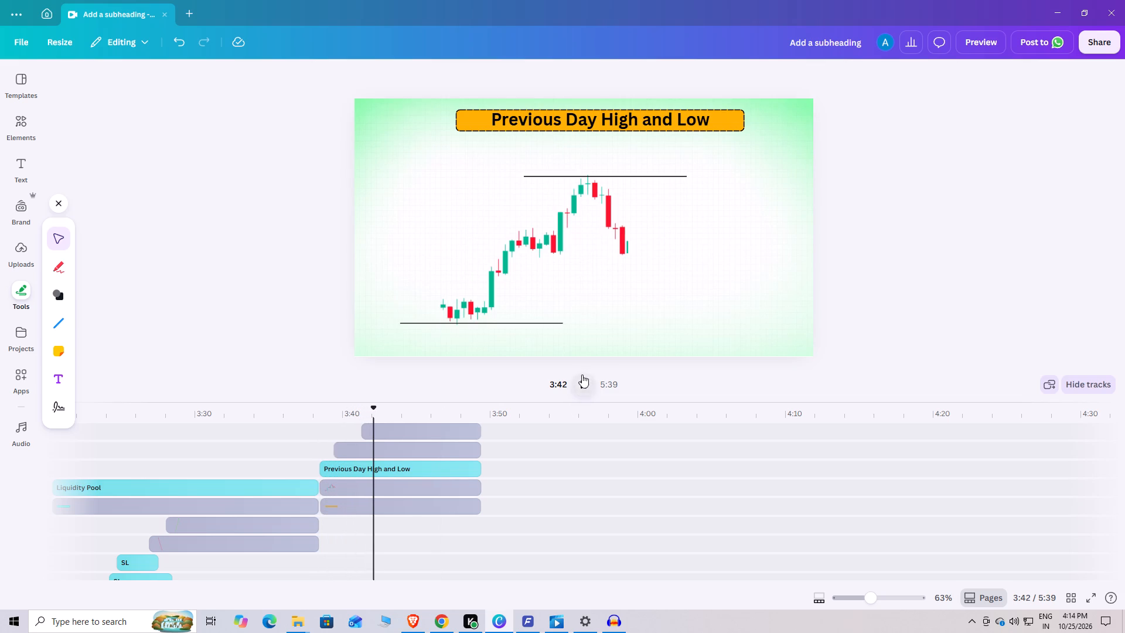
pyautogui.doubleClick(582, 375)
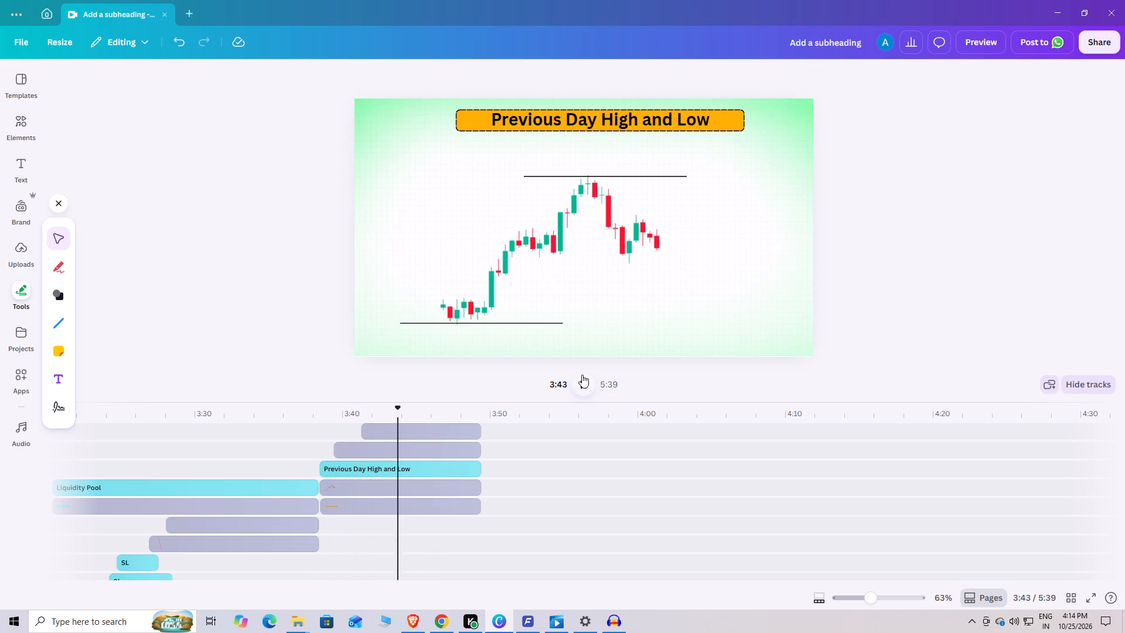
pyautogui.click(582, 375)
pyautogui.click(582, 375)
pyautogui.click(582, 375)
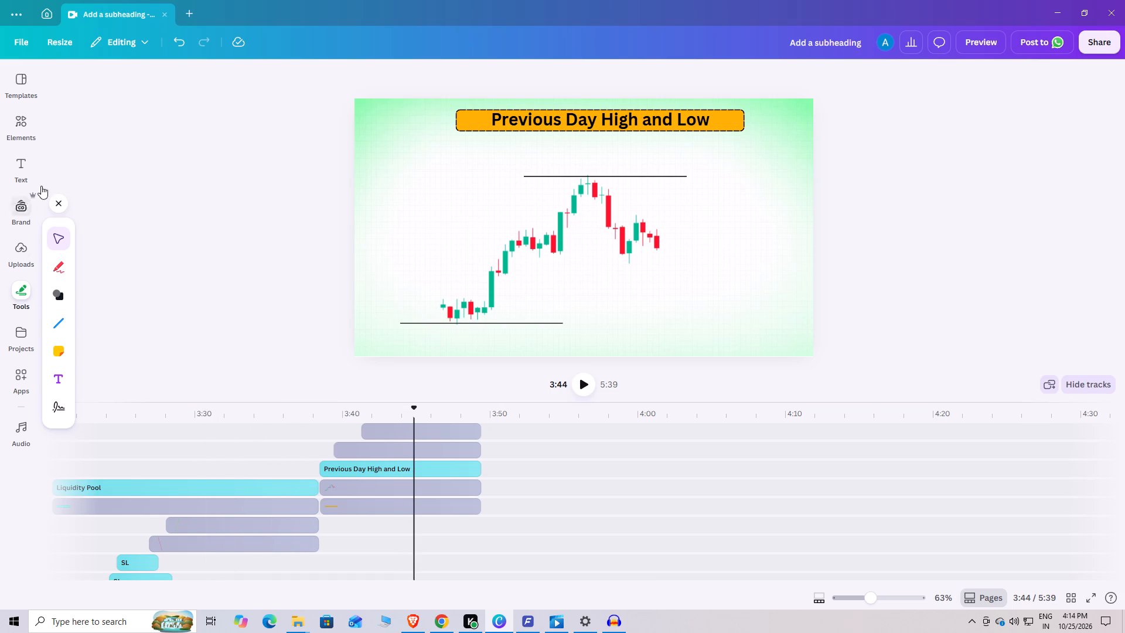
# Add a subheading reading SL over the candlestick chart at 3:44 and widen its text box slightly.
pyautogui.click(23, 158)
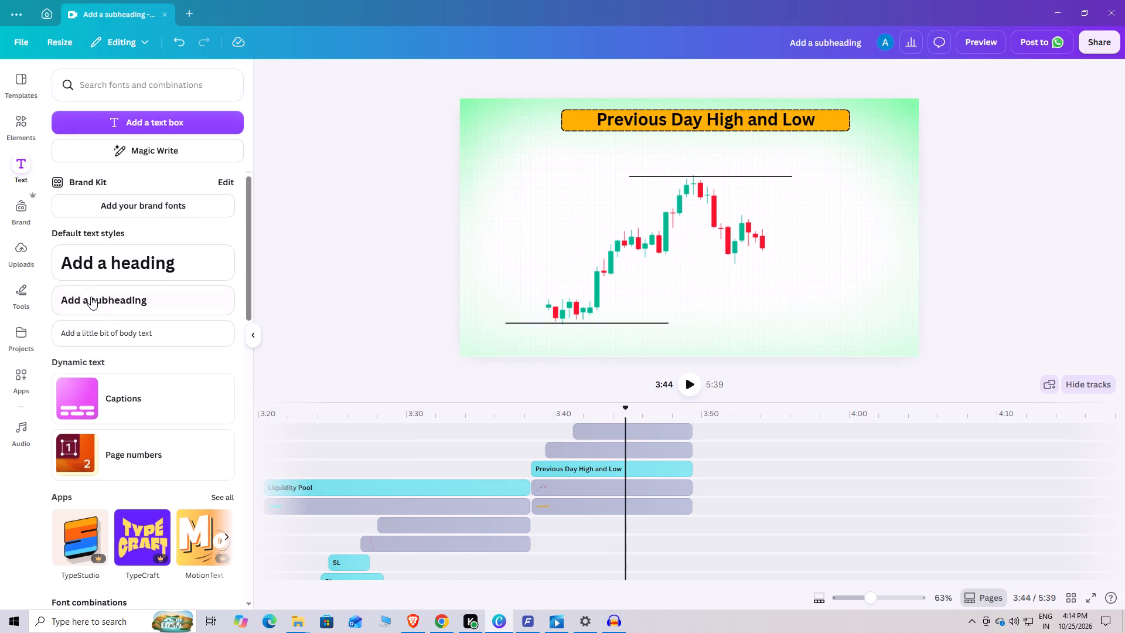
pyautogui.click(94, 313)
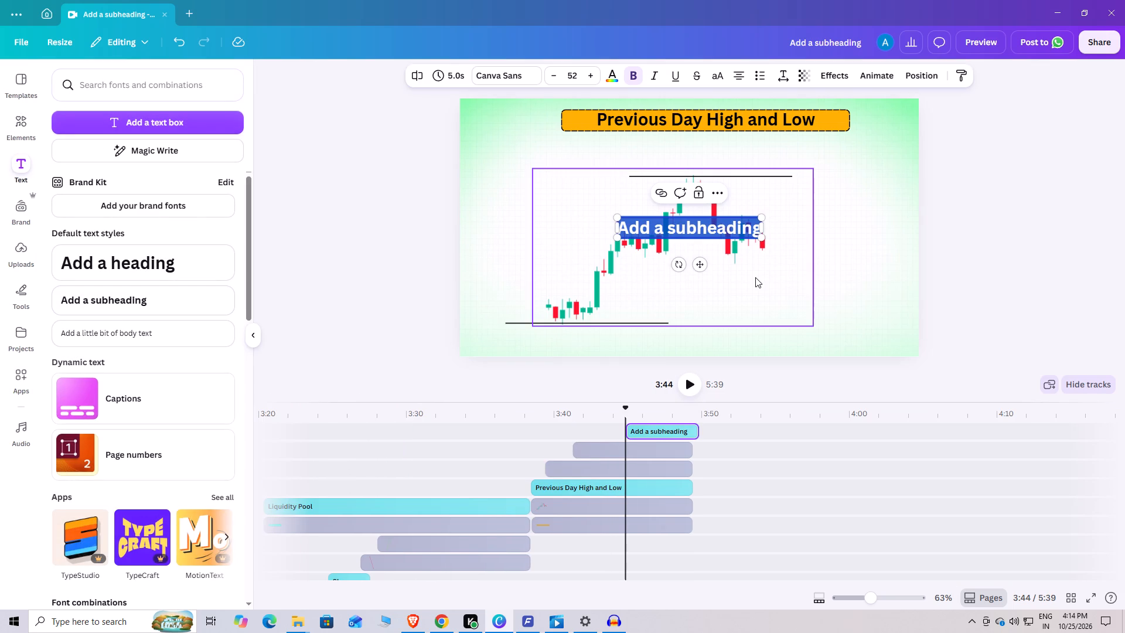
pyautogui.write('STOP')
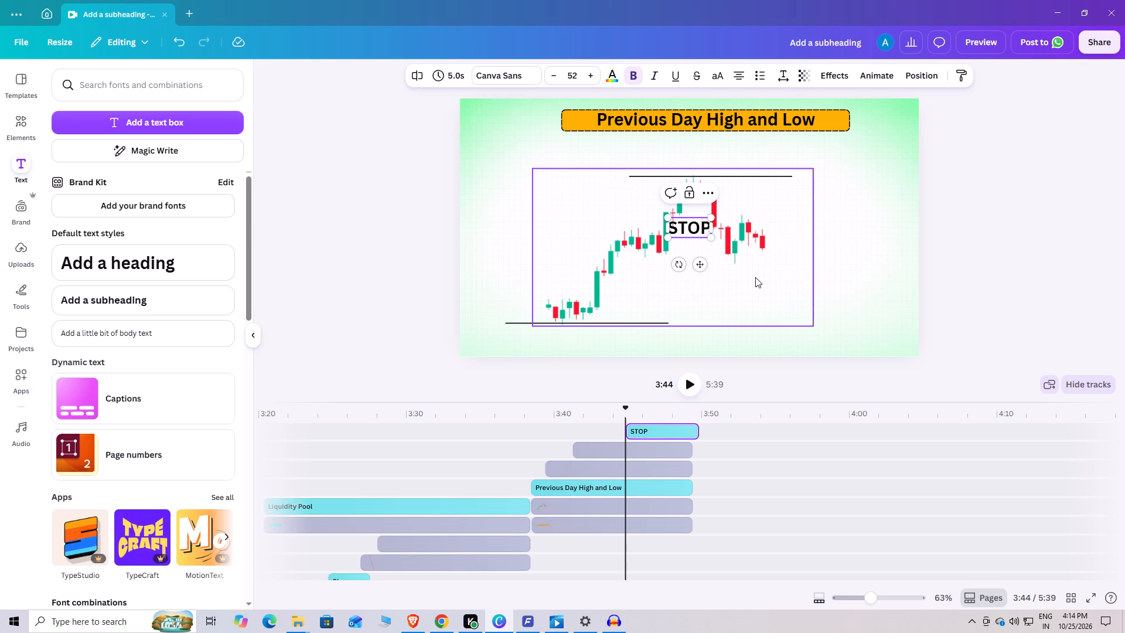
pyautogui.press('BackSpace')
pyautogui.press('BackSpace')
pyautogui.press('BackSpace')
pyautogui.press('l')
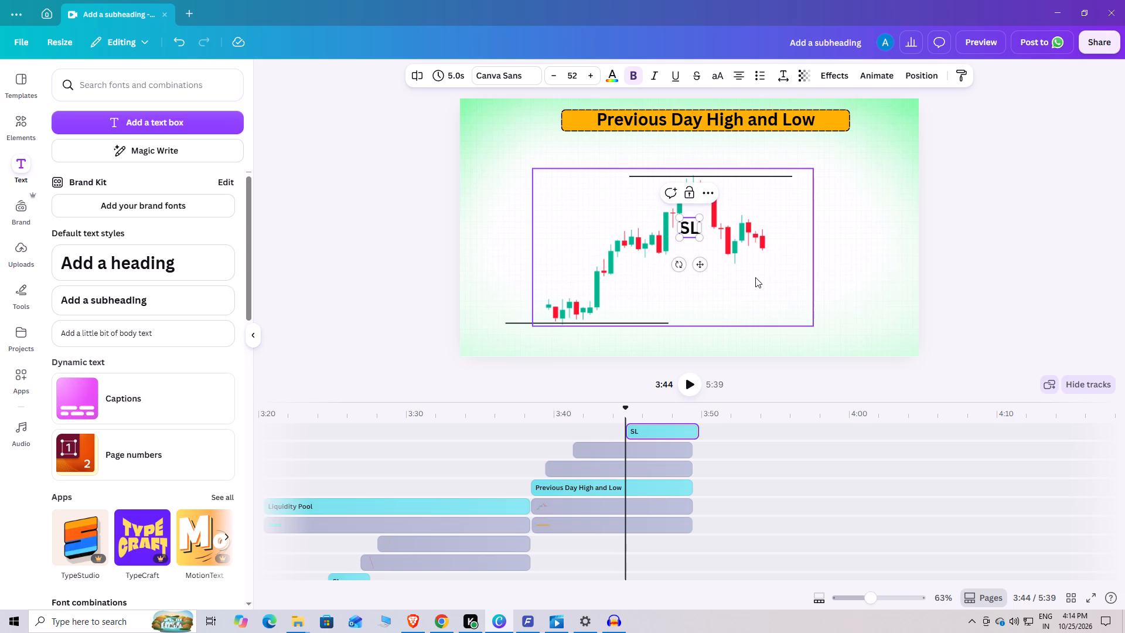
pyautogui.click(389, 244)
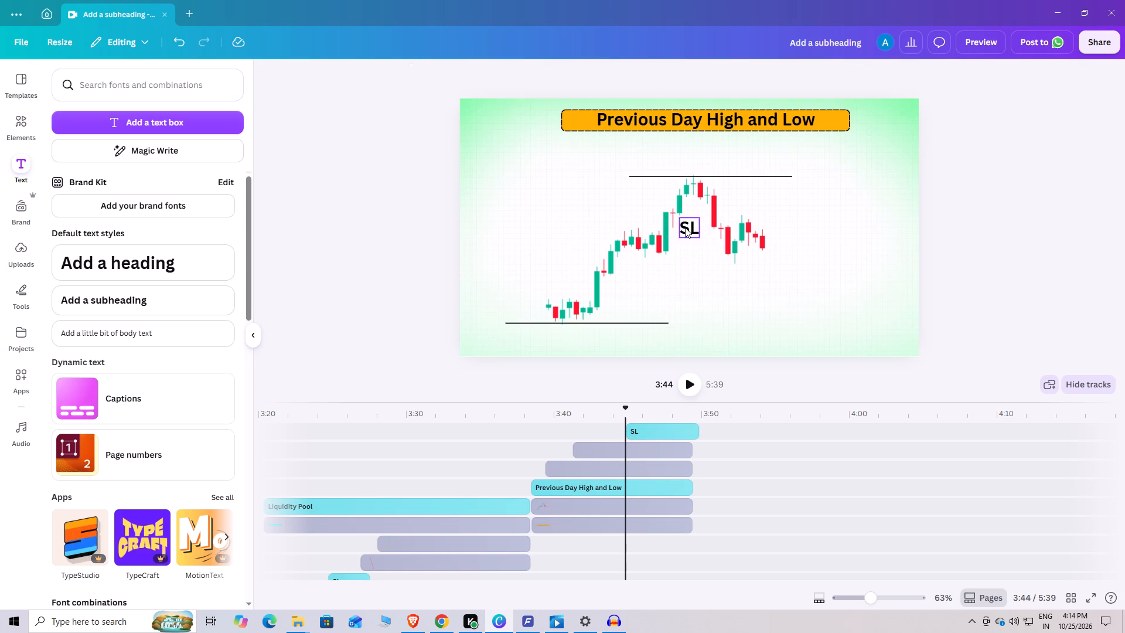
pyautogui.click(685, 227)
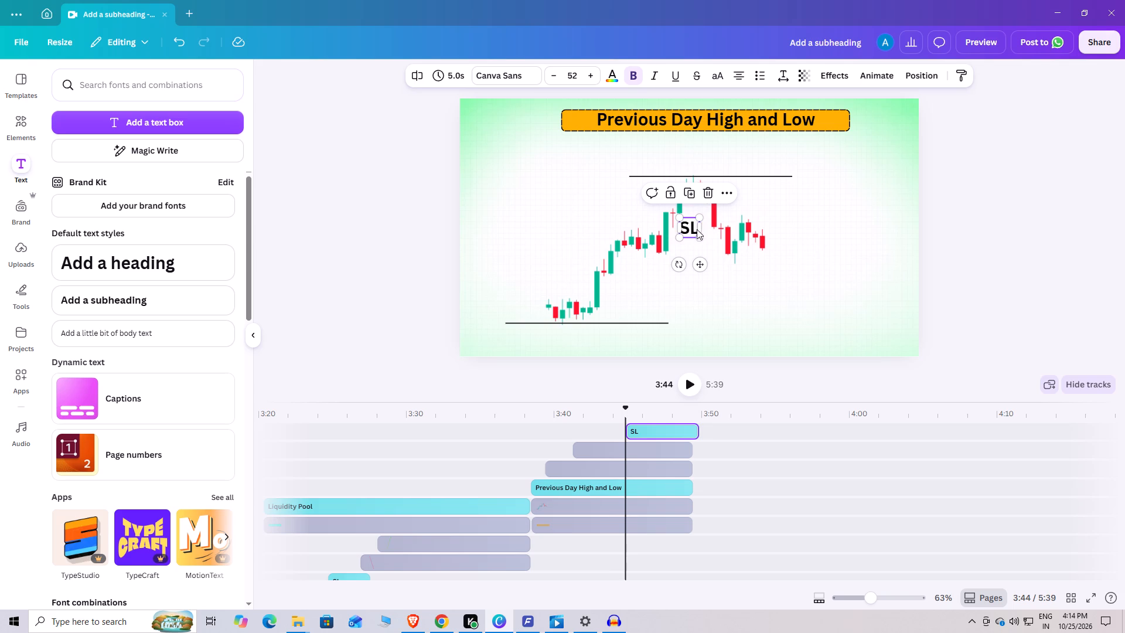
pyautogui.moveTo(701, 227); pyautogui.dragTo(729, 224)
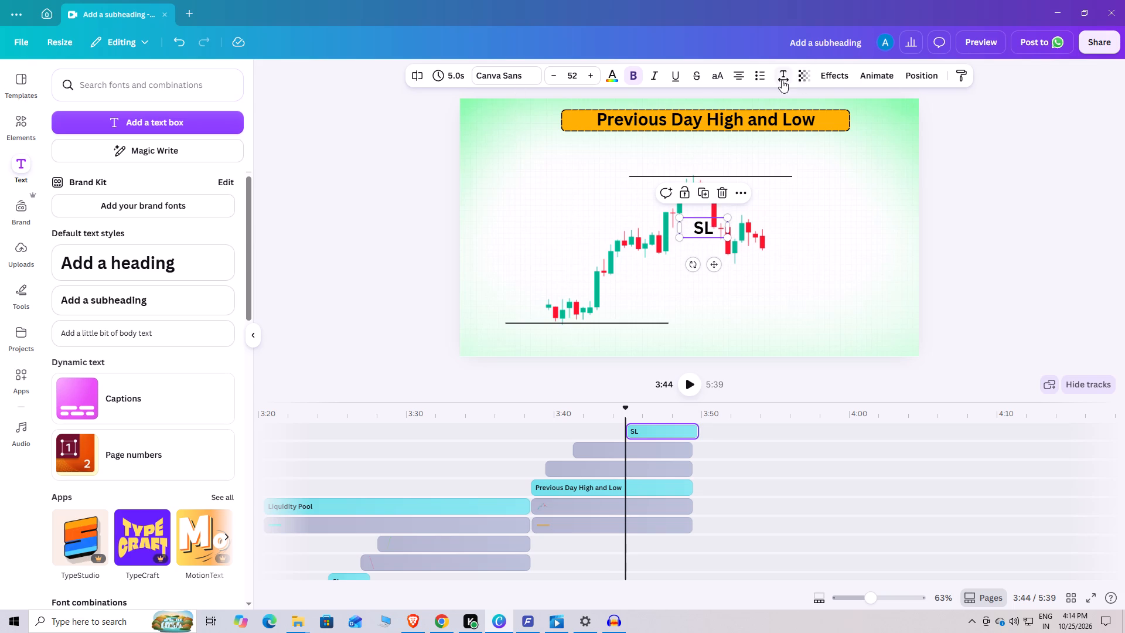
# Apply a Background text effect to the SL label and set its colour to pinkish red #FF3E72.
pyautogui.click(843, 67)
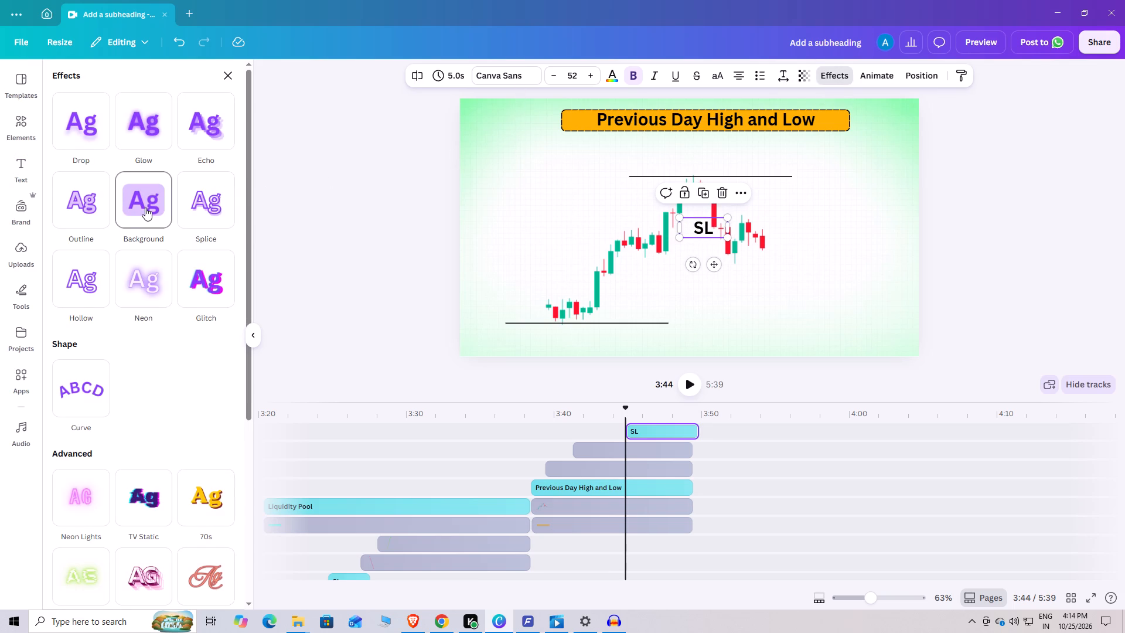
pyautogui.click(145, 207)
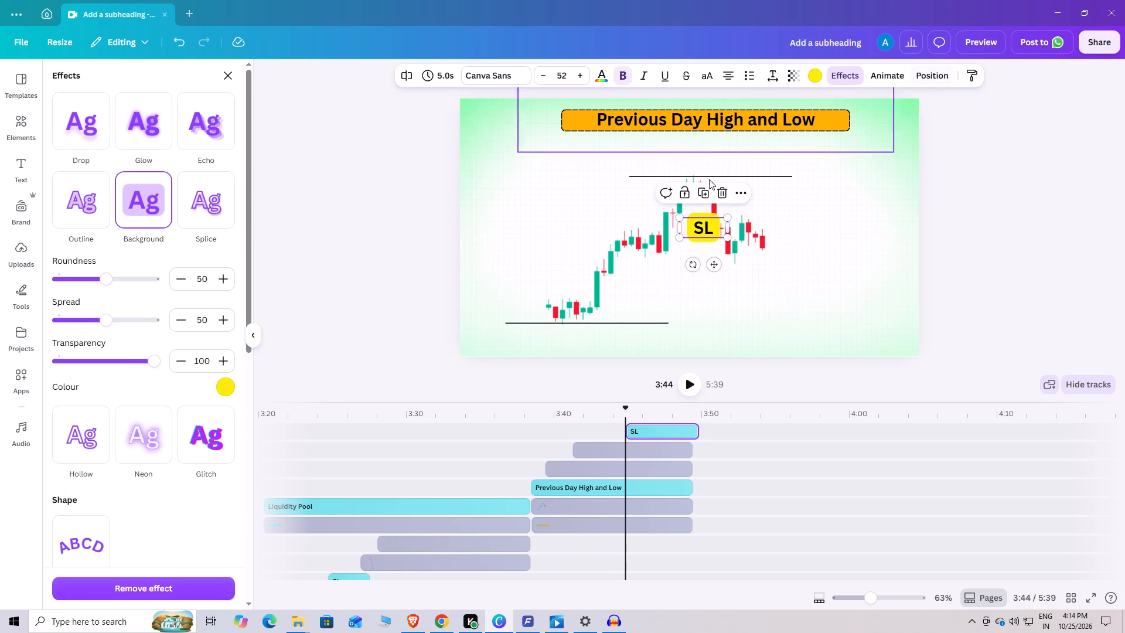
pyautogui.click(817, 77)
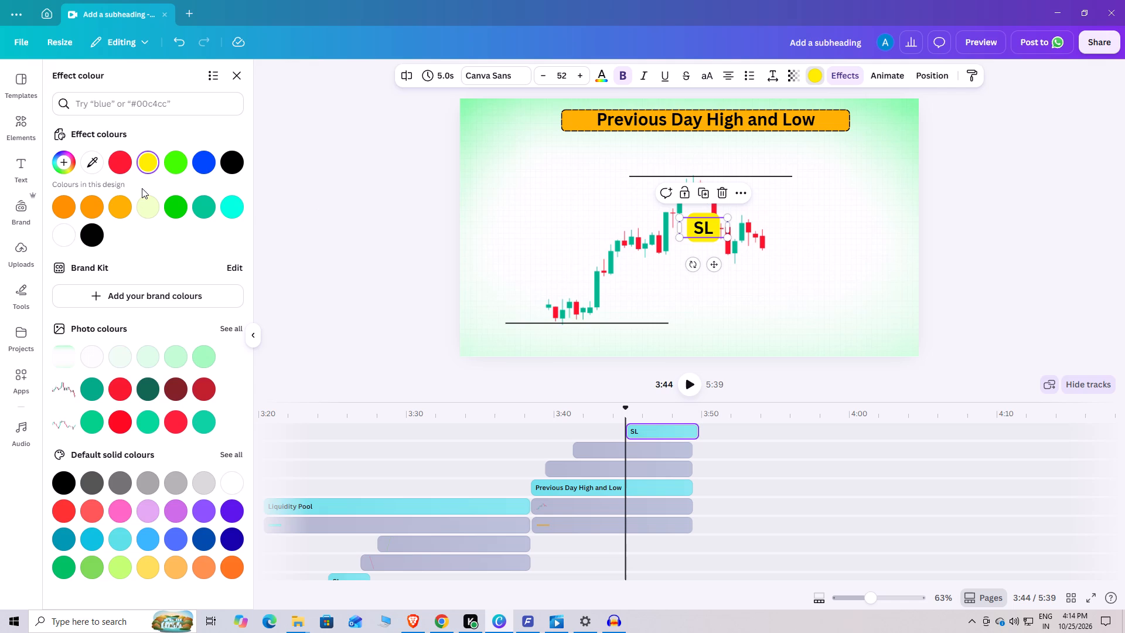
pyautogui.click(128, 172)
pyautogui.click(124, 165)
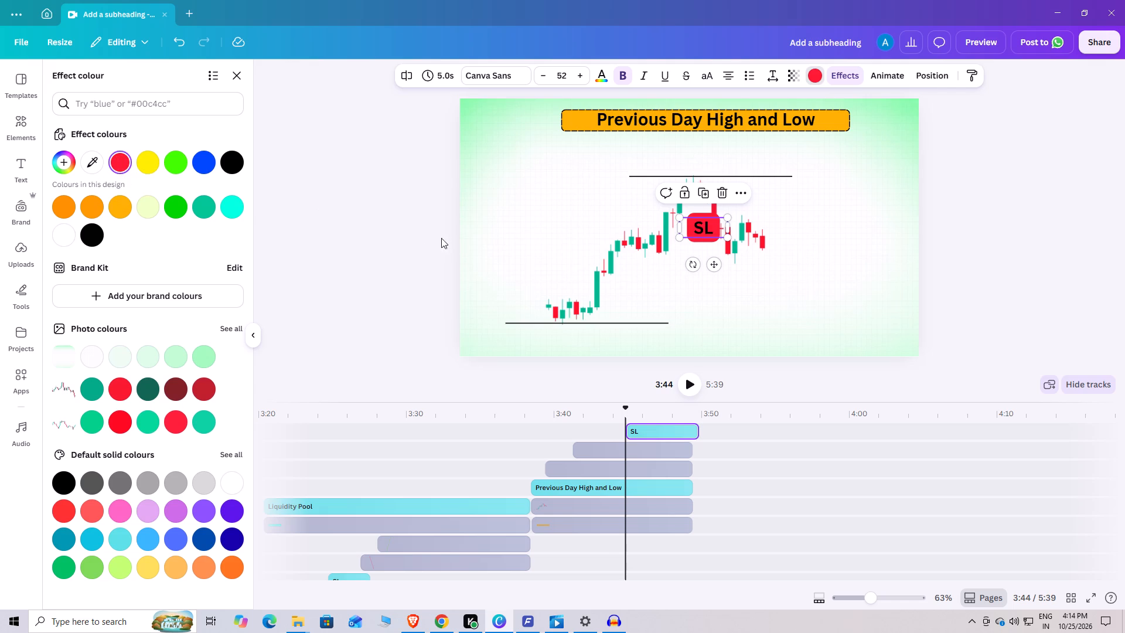
pyautogui.click(74, 161)
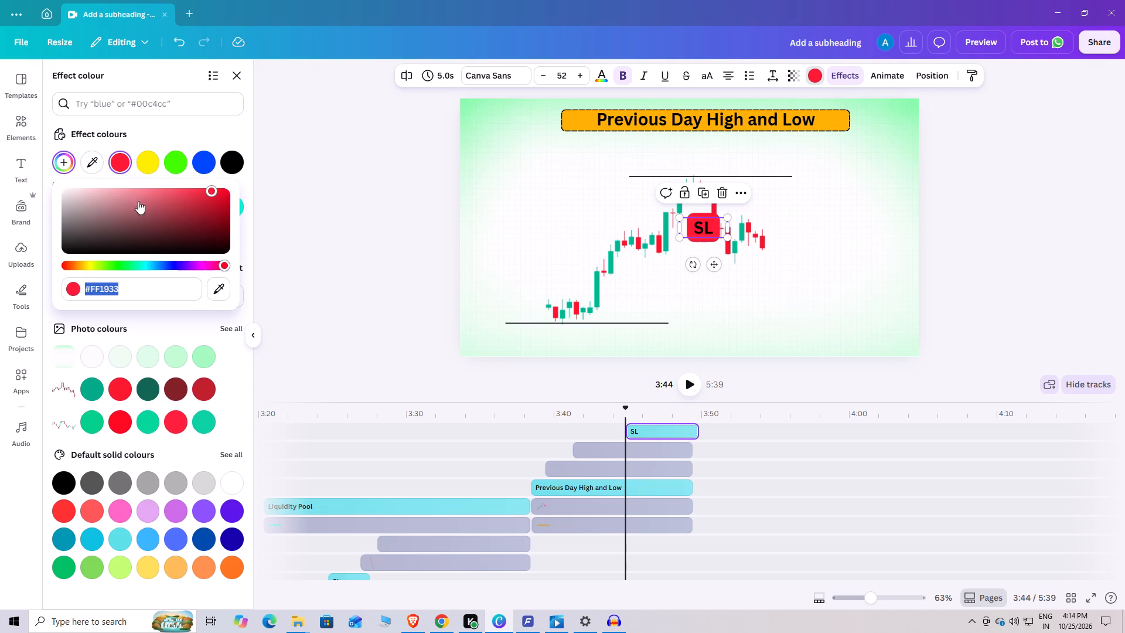
pyautogui.moveTo(206, 190); pyautogui.dragTo(247, 181)
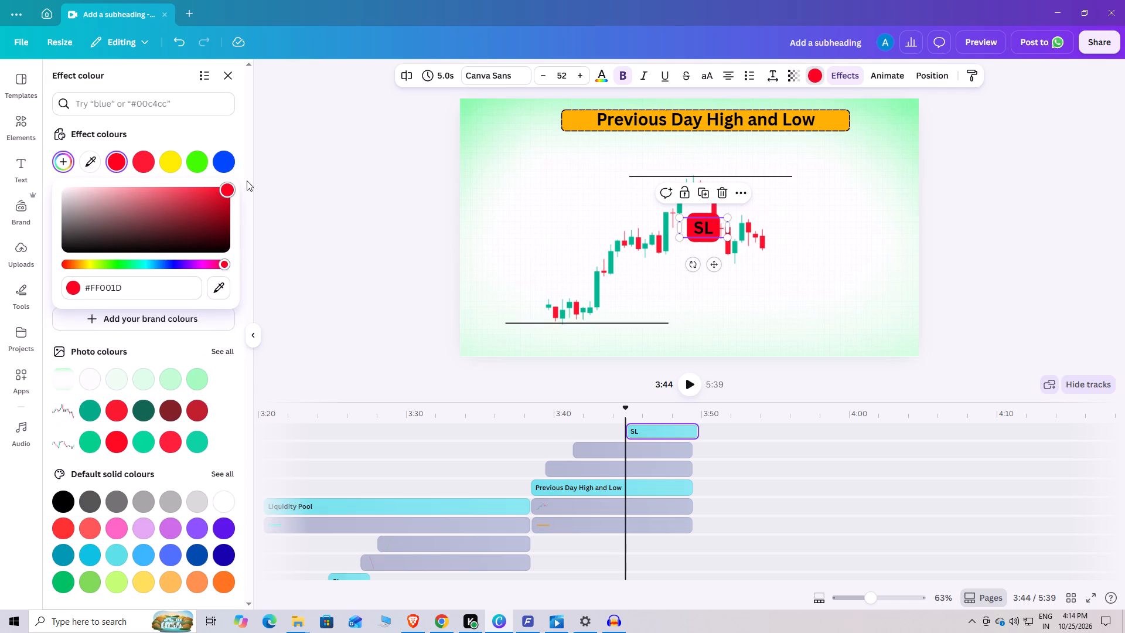
pyautogui.moveTo(247, 181); pyautogui.dragTo(182, 166)
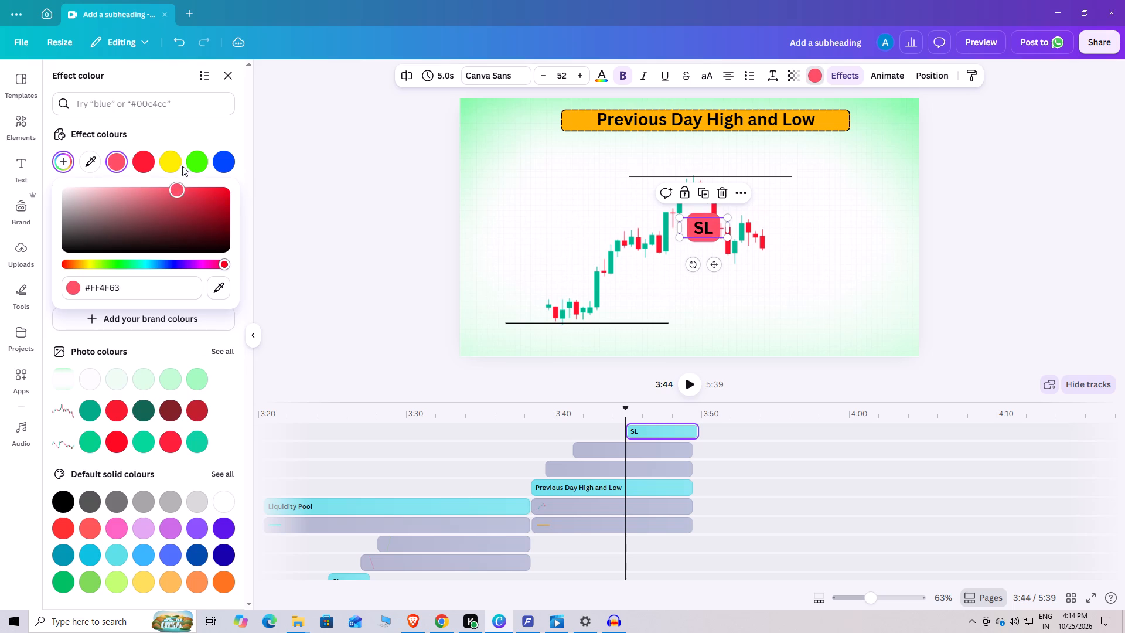
pyautogui.moveTo(182, 166); pyautogui.dragTo(189, 165)
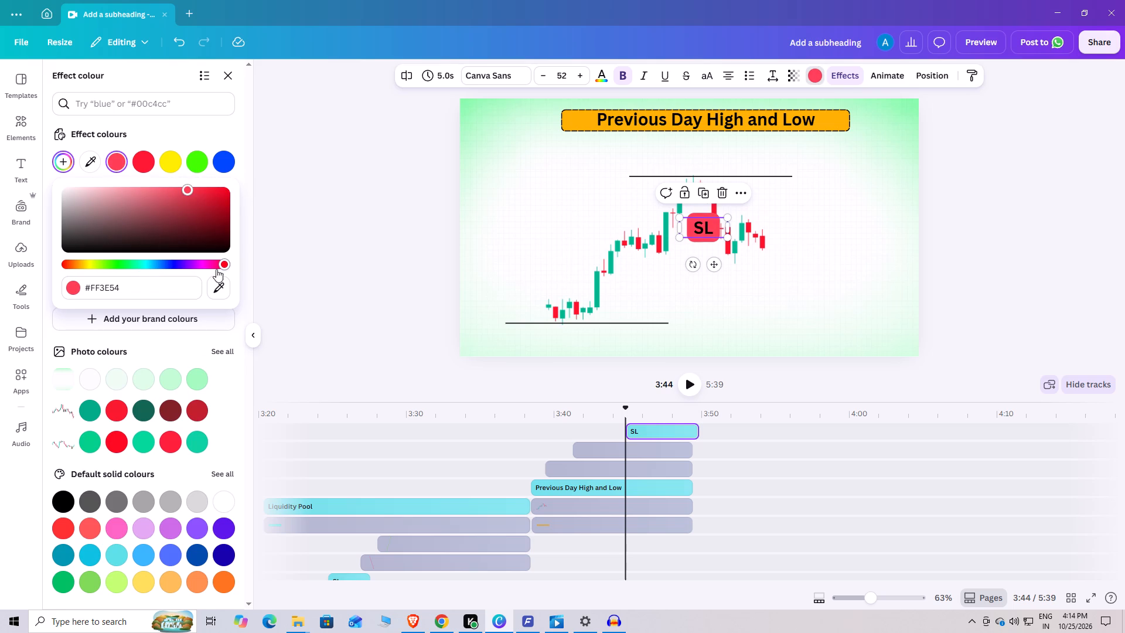
pyautogui.click(223, 267)
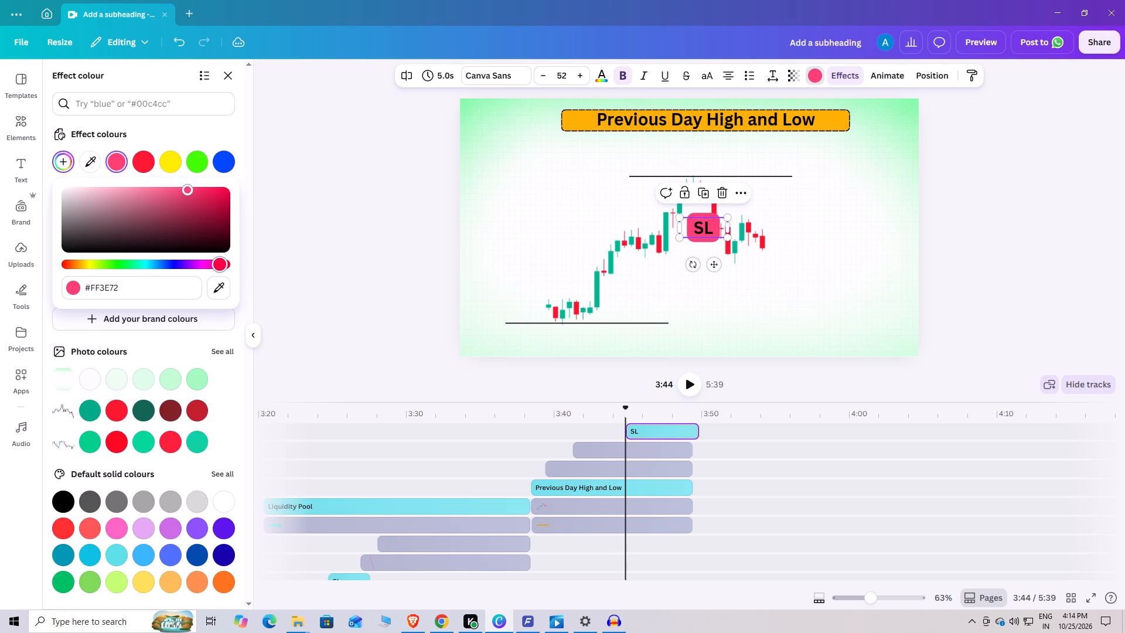
pyautogui.click(427, 201)
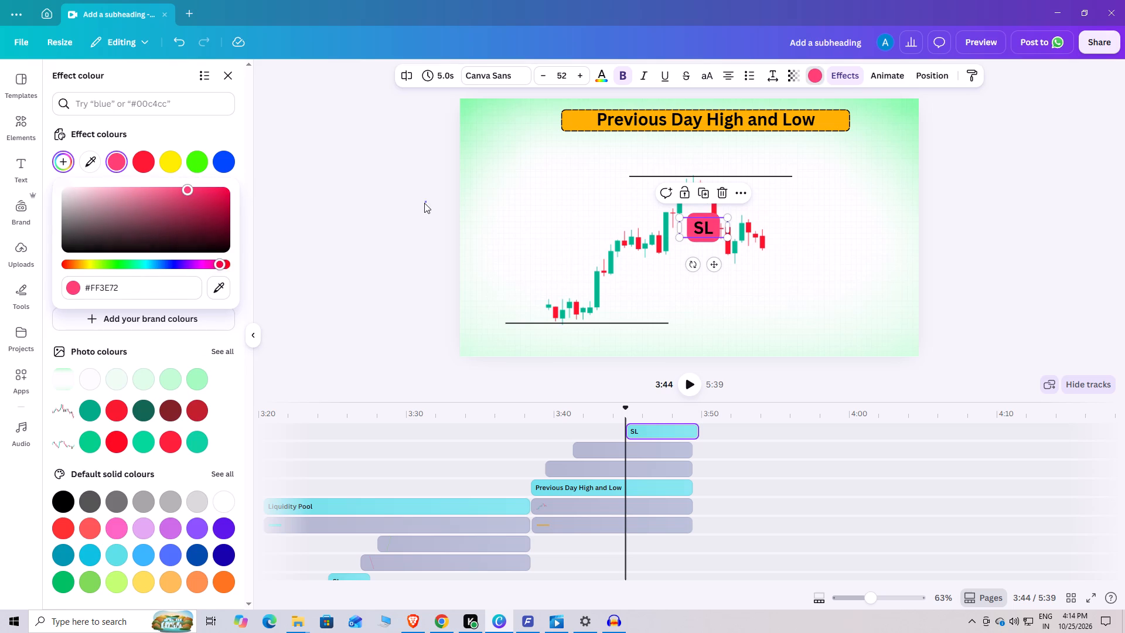
pyautogui.click(411, 207)
# Scale the SL label down to a font size of about 38.4.
pyautogui.click(699, 224)
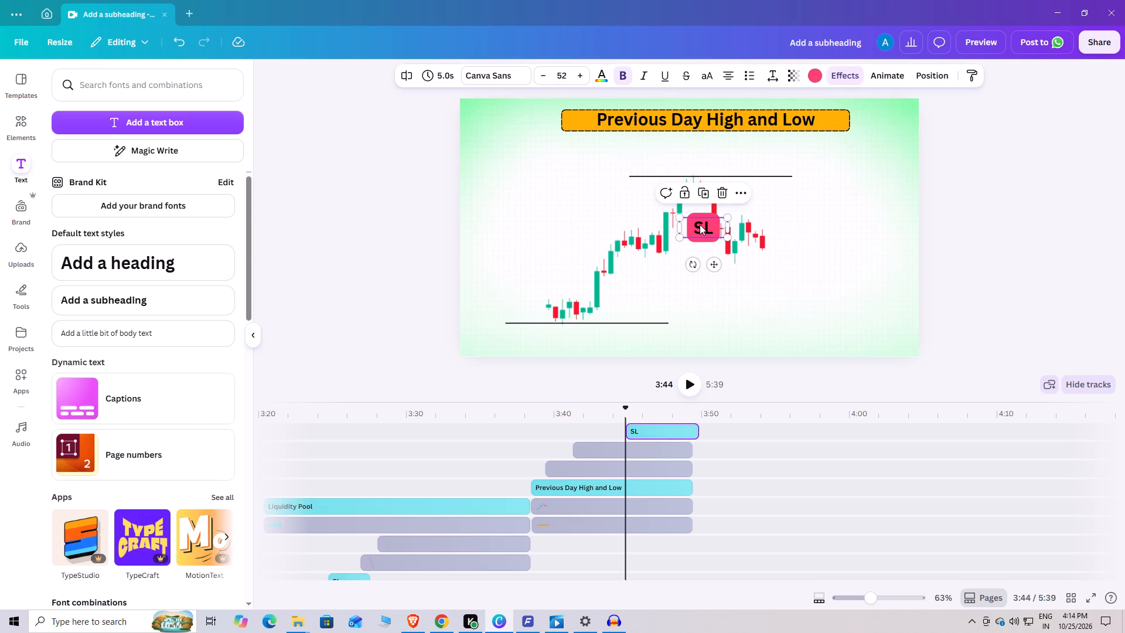
pyautogui.moveTo(679, 218); pyautogui.dragTo(691, 224)
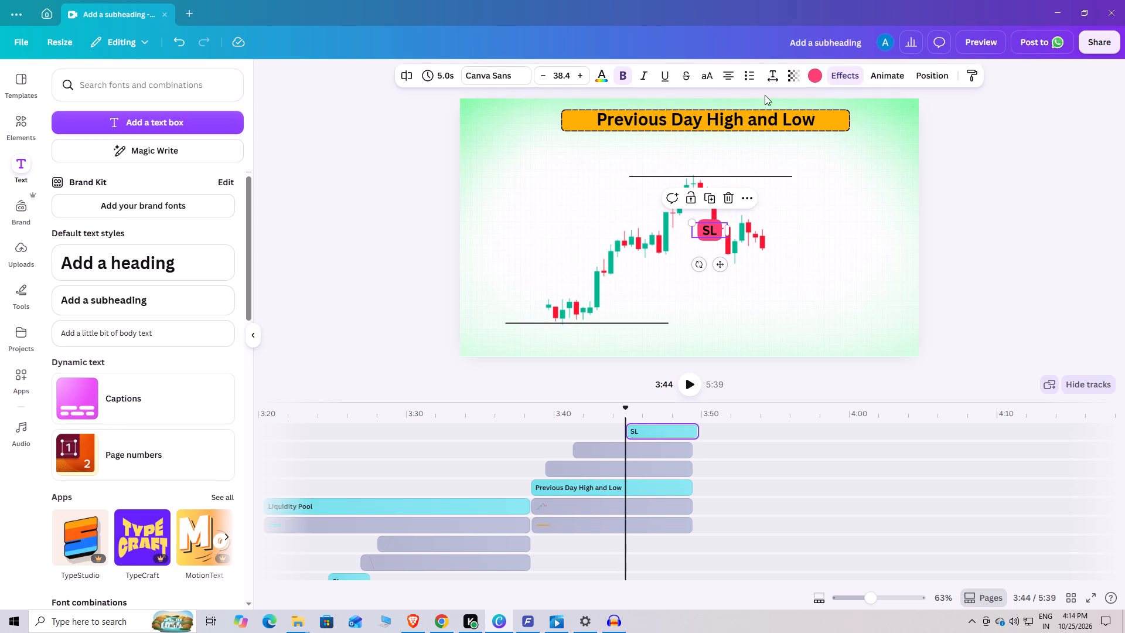
# Adjust the SL label's Background effect to a roundness of 65 and a spread of 62.
pyautogui.click(852, 74)
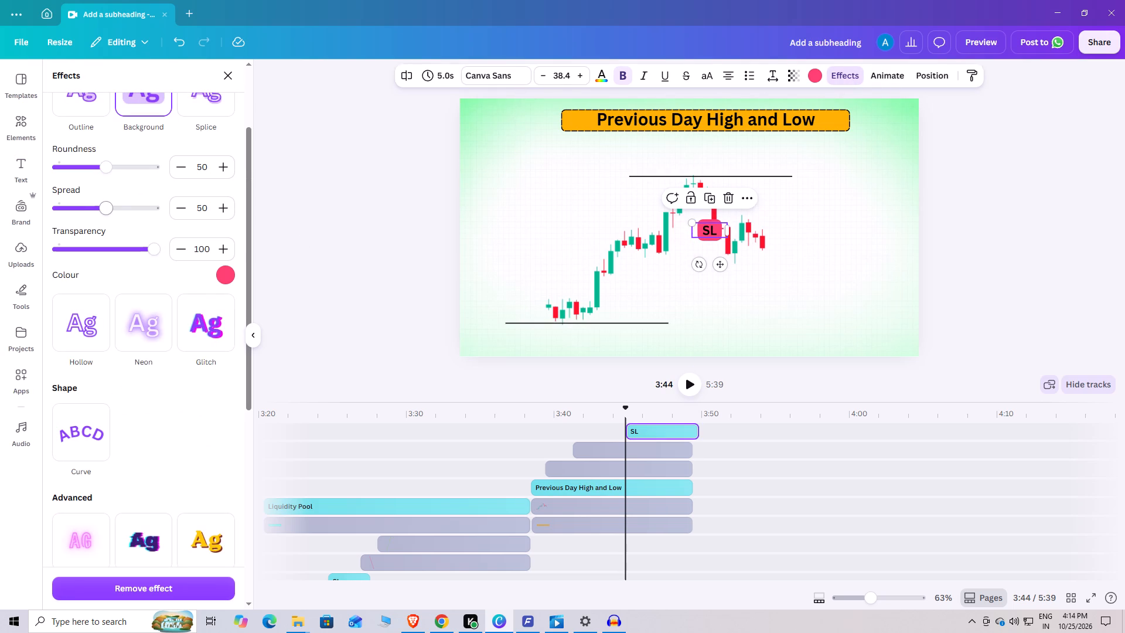
pyautogui.moveTo(98, 210); pyautogui.dragTo(113, 213)
pyautogui.moveTo(109, 166); pyautogui.dragTo(121, 172)
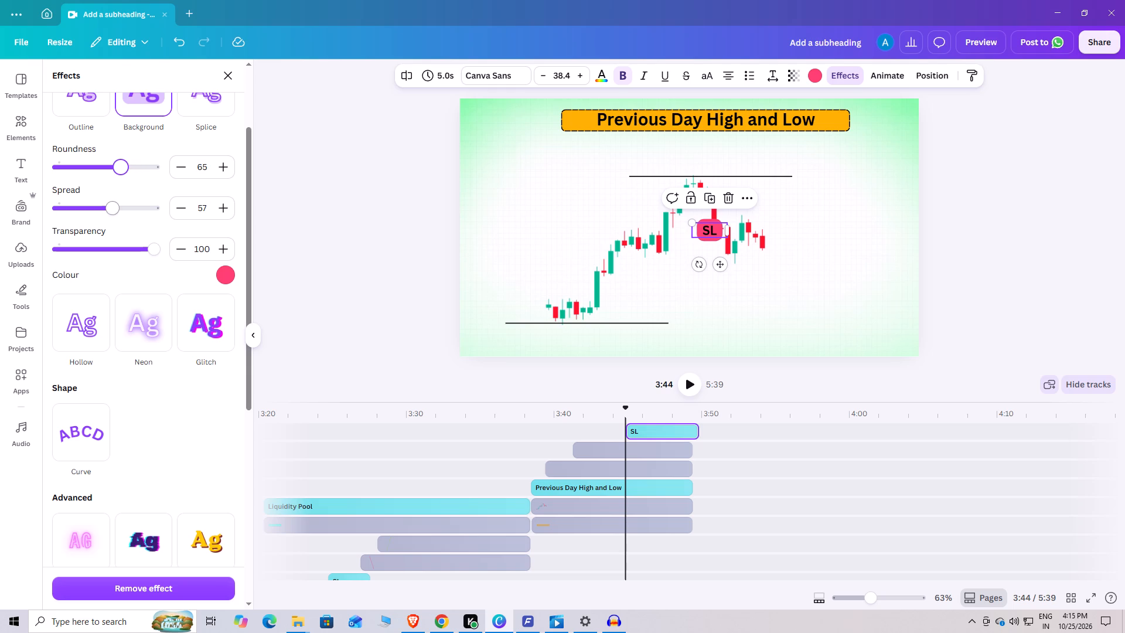
pyautogui.moveTo(110, 207); pyautogui.dragTo(118, 212)
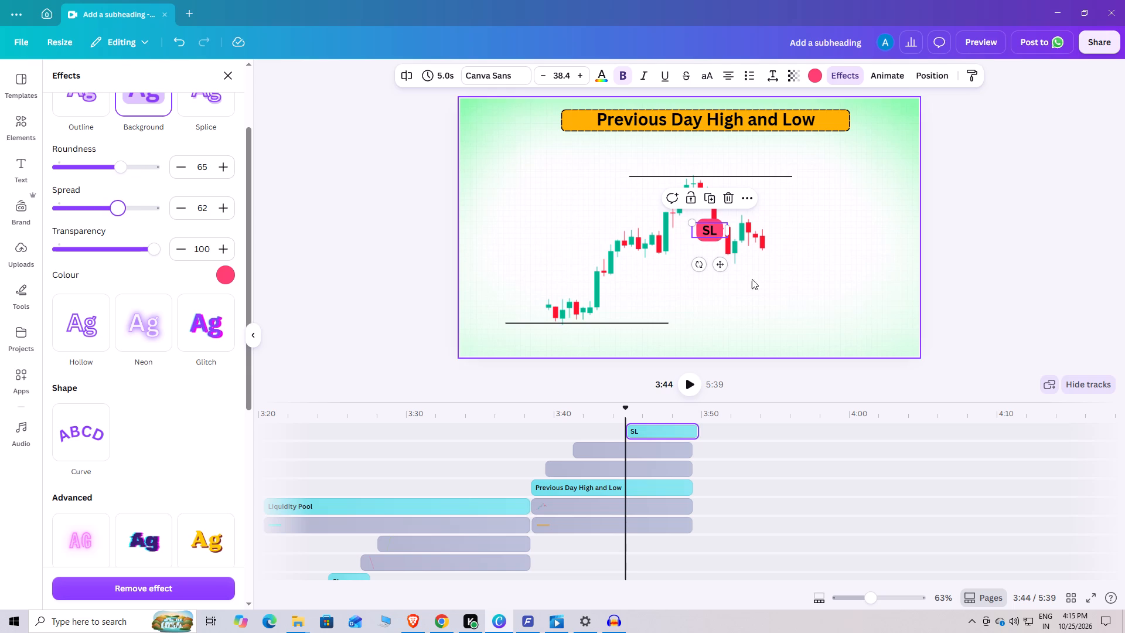
# Scale the SL label down to a font size of about 35.4 and place it just below the lower black line.
pyautogui.moveTo(696, 224); pyautogui.dragTo(696, 230)
pyautogui.moveTo(724, 266); pyautogui.dragTo(562, 370)
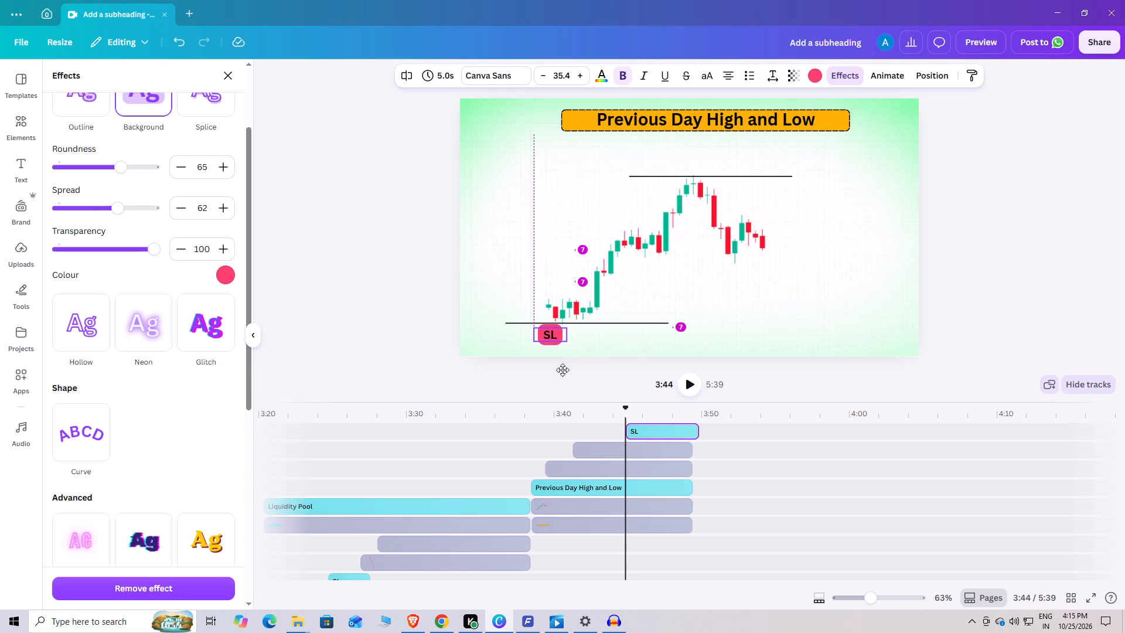
pyautogui.moveTo(562, 370); pyautogui.dragTo(557, 370)
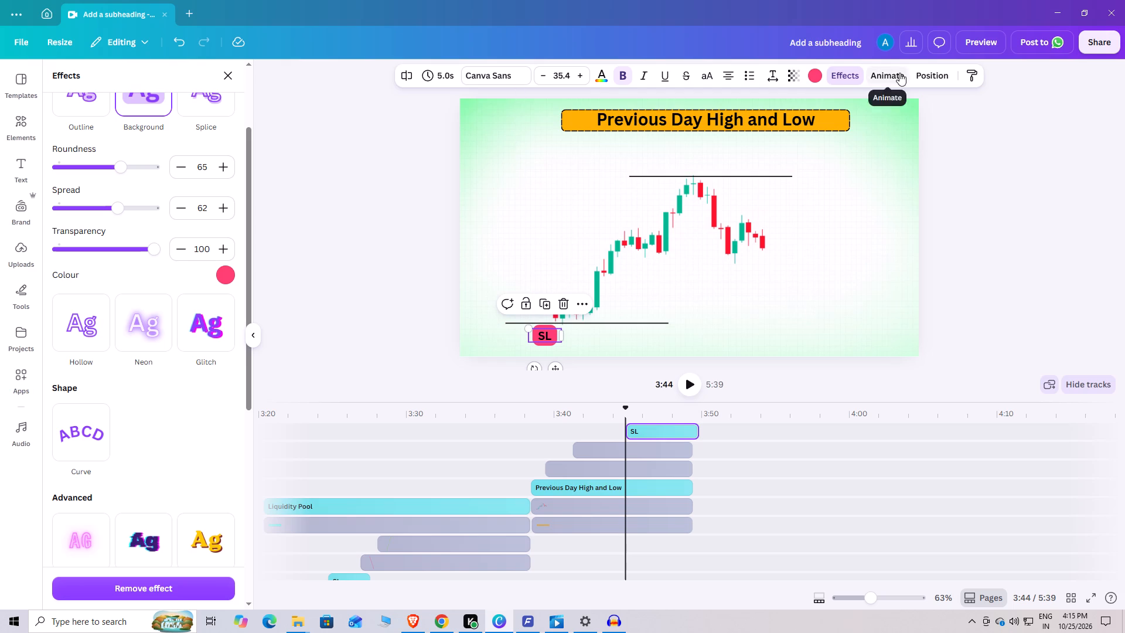
# Try the Ascend and Rise animations on the SL label and settle on Pop.
pyautogui.click(899, 73)
pyautogui.click(143, 249)
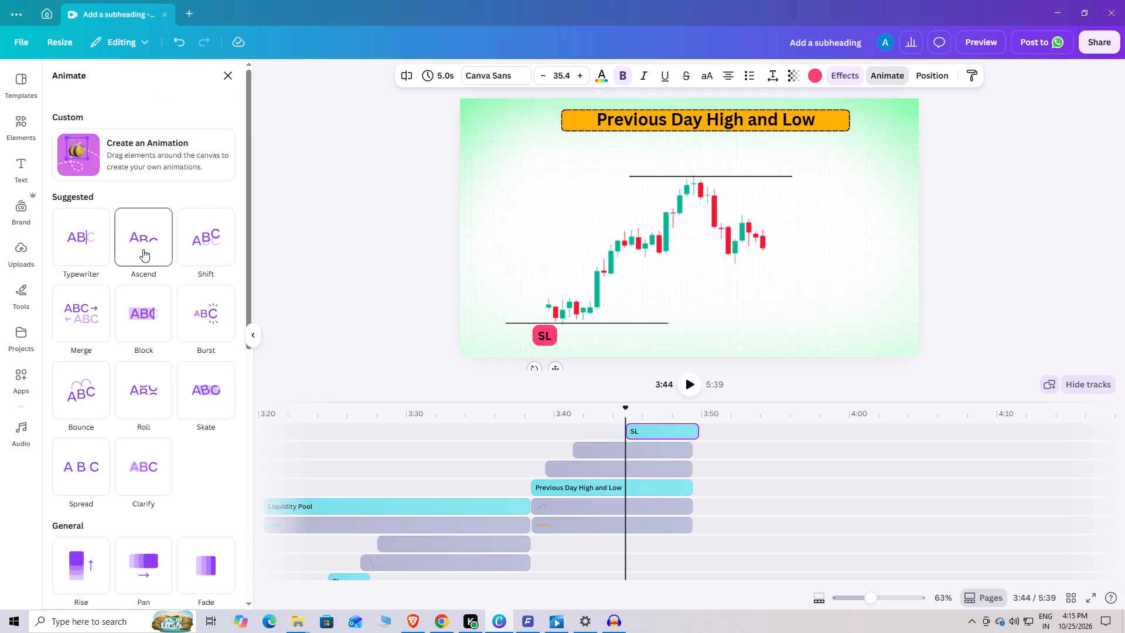
pyautogui.scroll(-4, 168, 478)
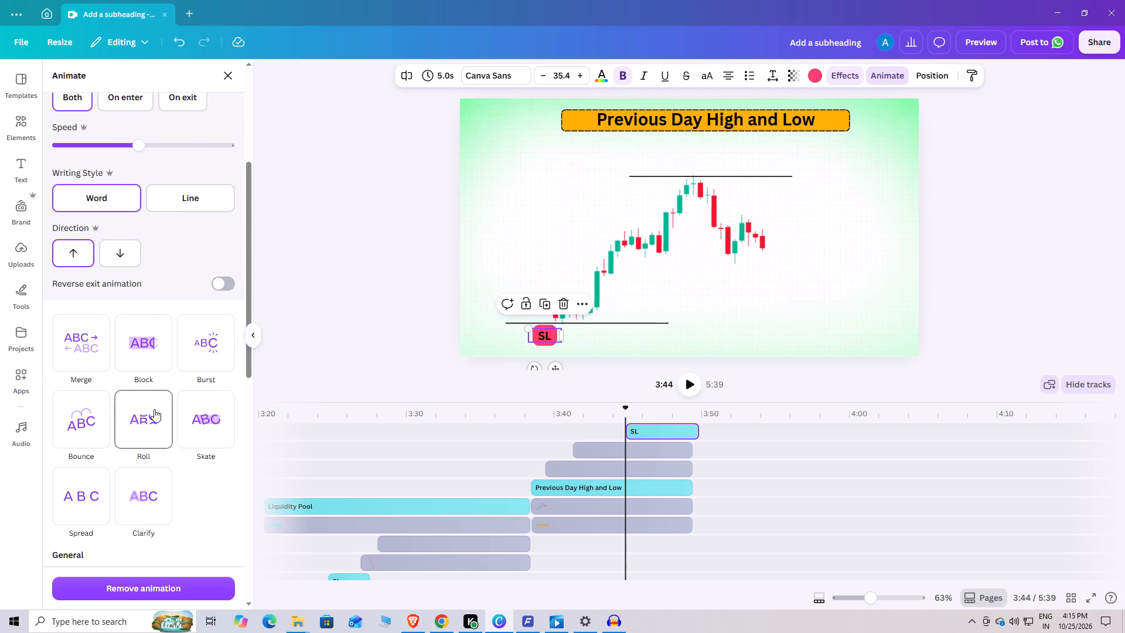
pyautogui.scroll(3, 152, 405)
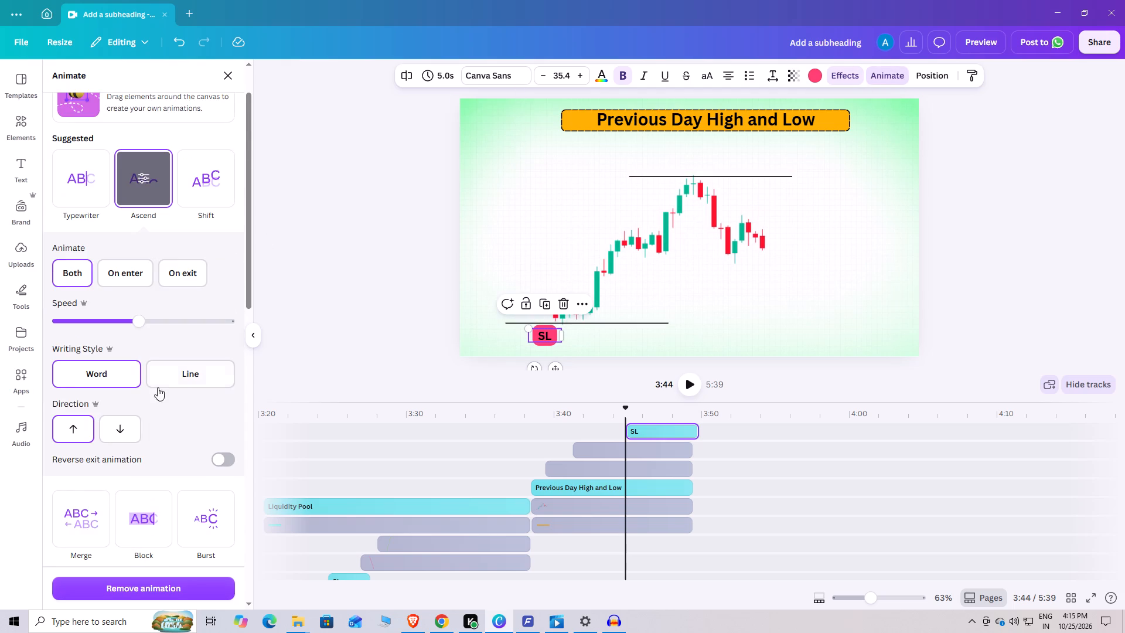
pyautogui.scroll(-7, 166, 437)
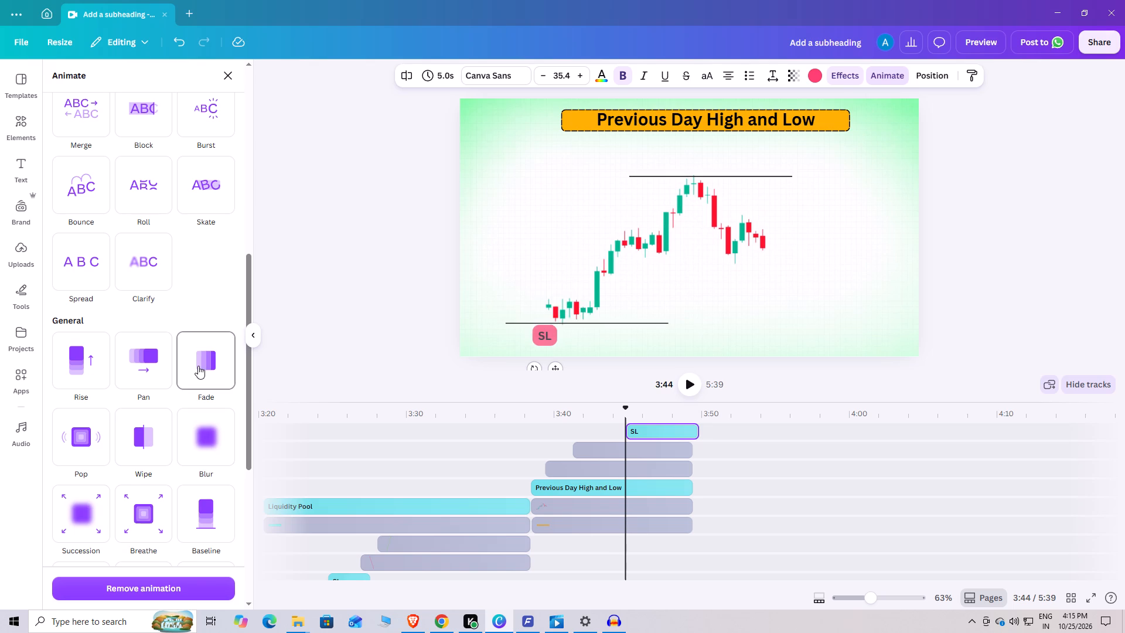
pyautogui.click(90, 369)
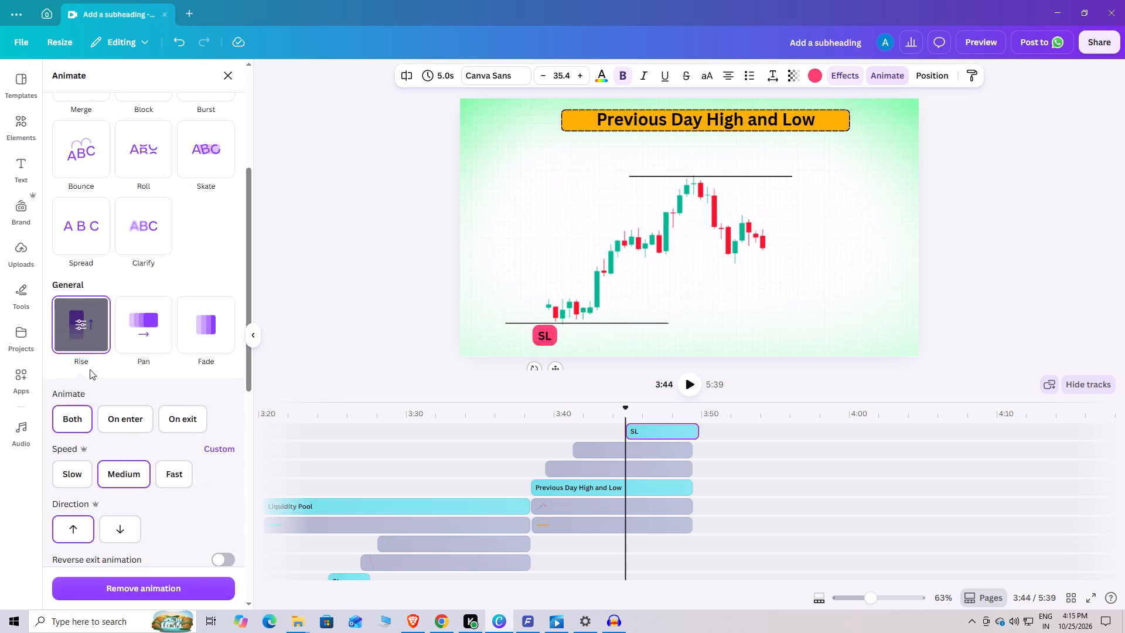
pyautogui.scroll(-3, 149, 465)
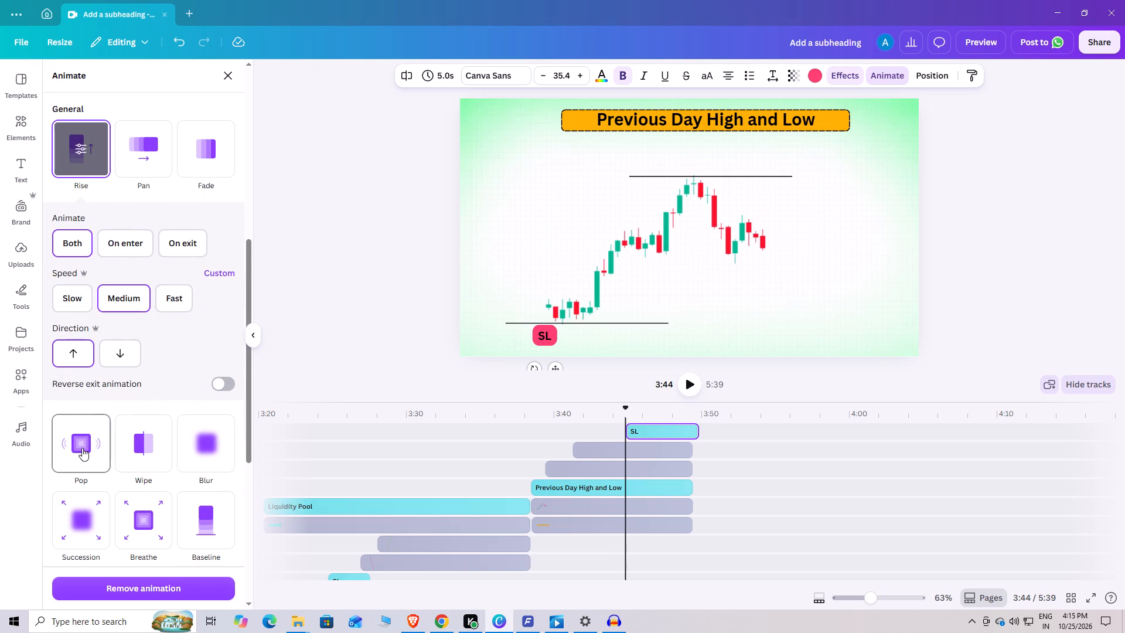
pyautogui.click(82, 448)
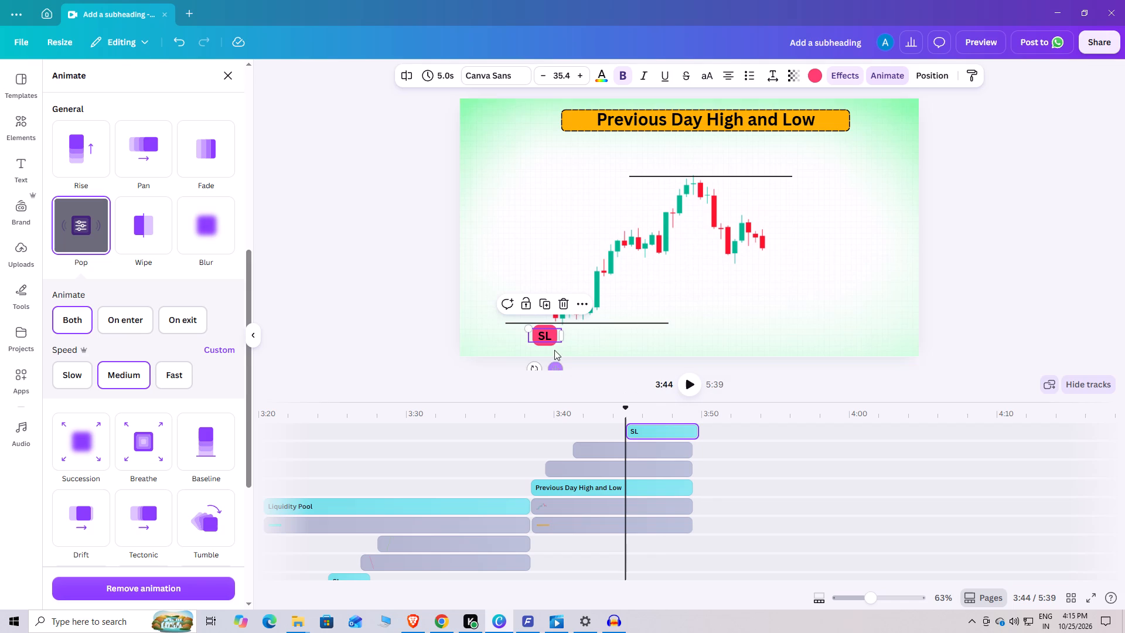
# Scale the SL label below the lower line down to a font size of about 28.4.
pyautogui.moveTo(529, 329); pyautogui.dragTo(533, 339)
pyautogui.click(548, 341)
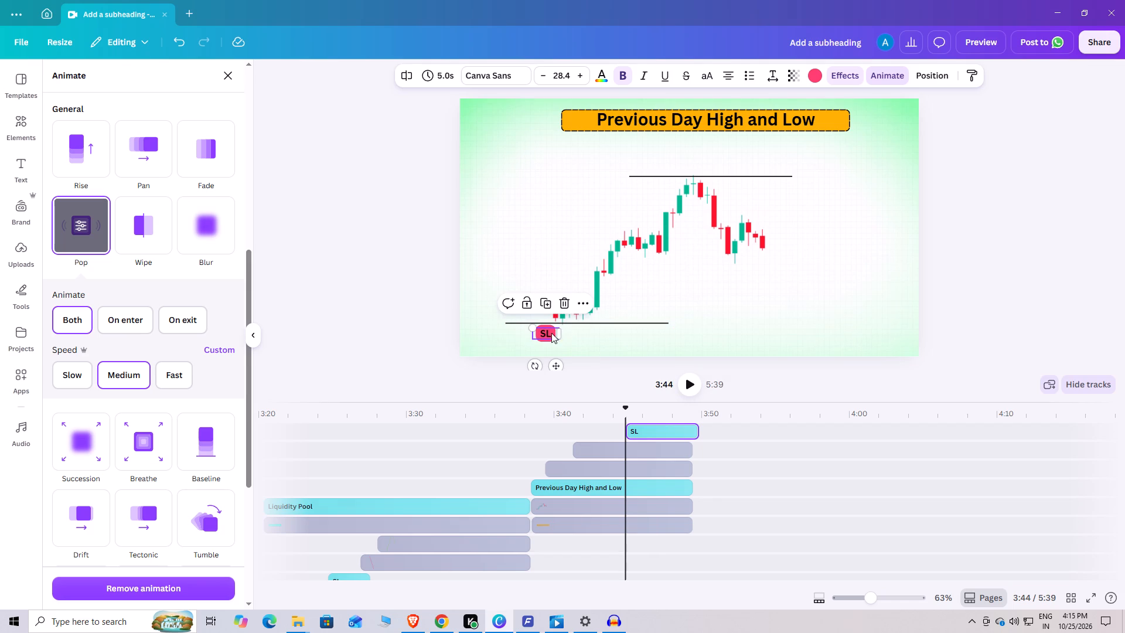
# Duplicate the SL label to form an evenly spaced row of five beneath the lower black line.
pyautogui.click(548, 303)
pyautogui.moveTo(561, 367); pyautogui.dragTo(577, 360)
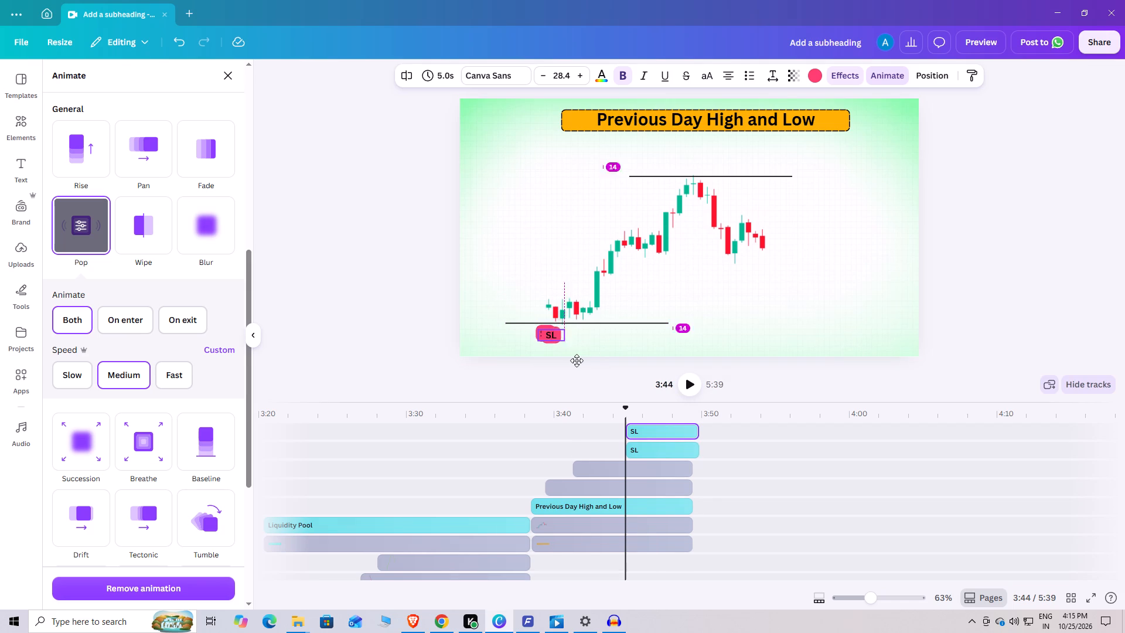
pyautogui.moveTo(577, 360); pyautogui.dragTo(580, 363)
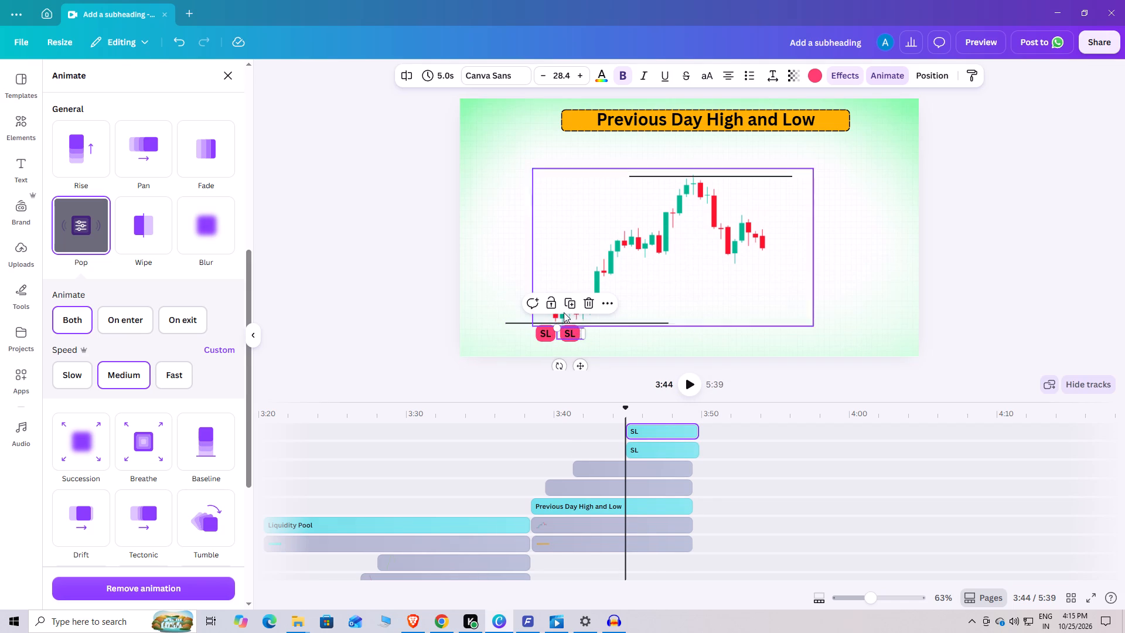
pyautogui.click(568, 305)
pyautogui.click(596, 305)
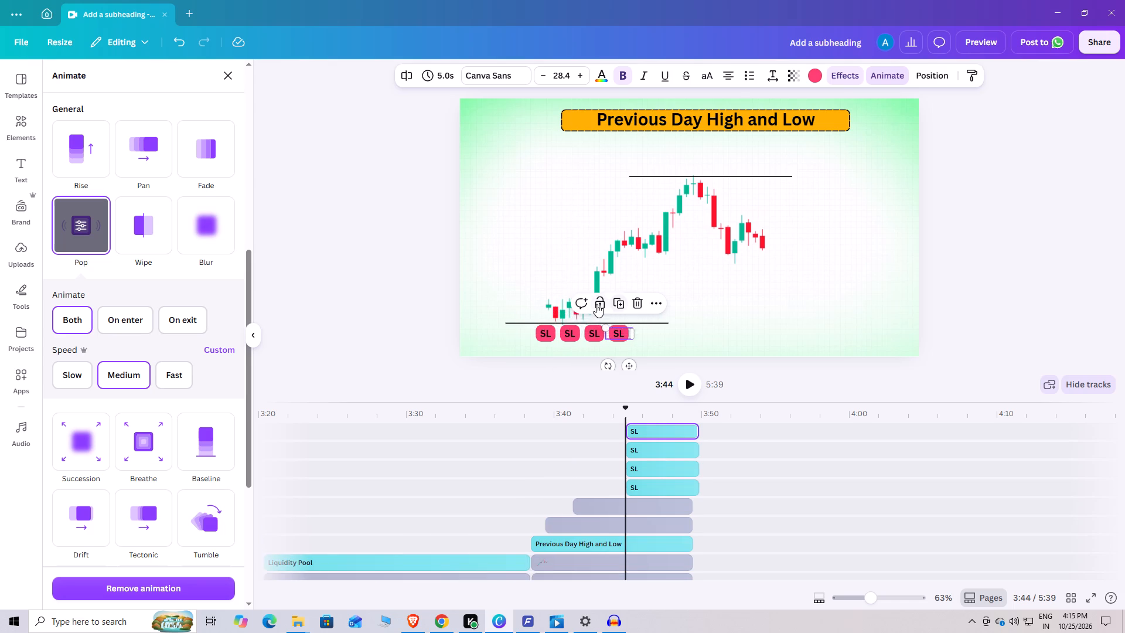
pyautogui.click(618, 305)
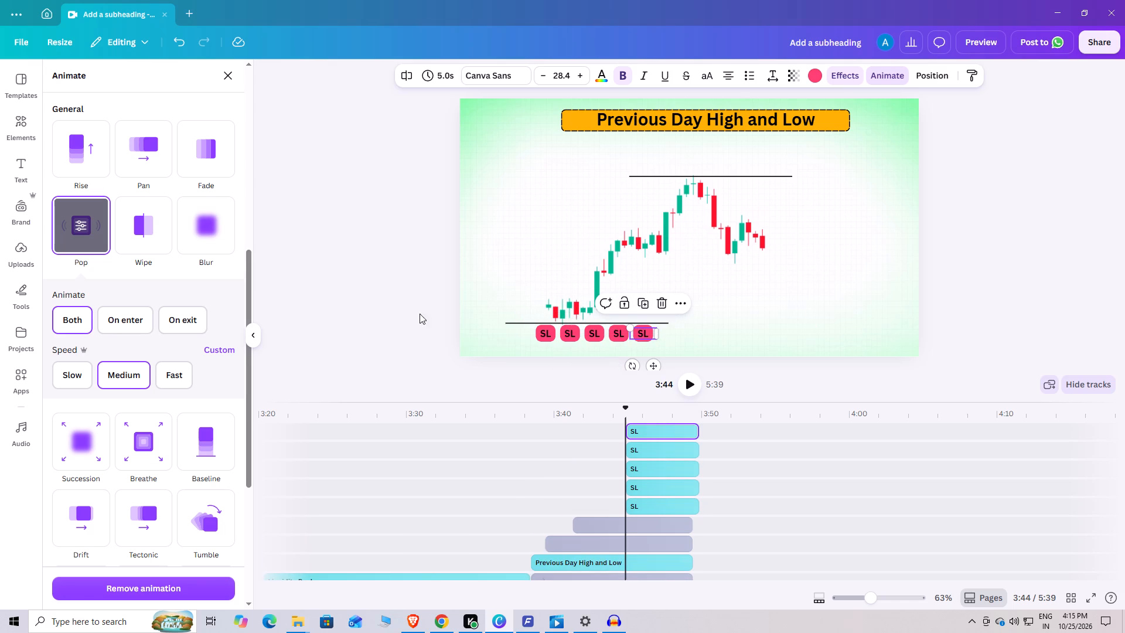
pyautogui.click(389, 301)
pyautogui.click(404, 301)
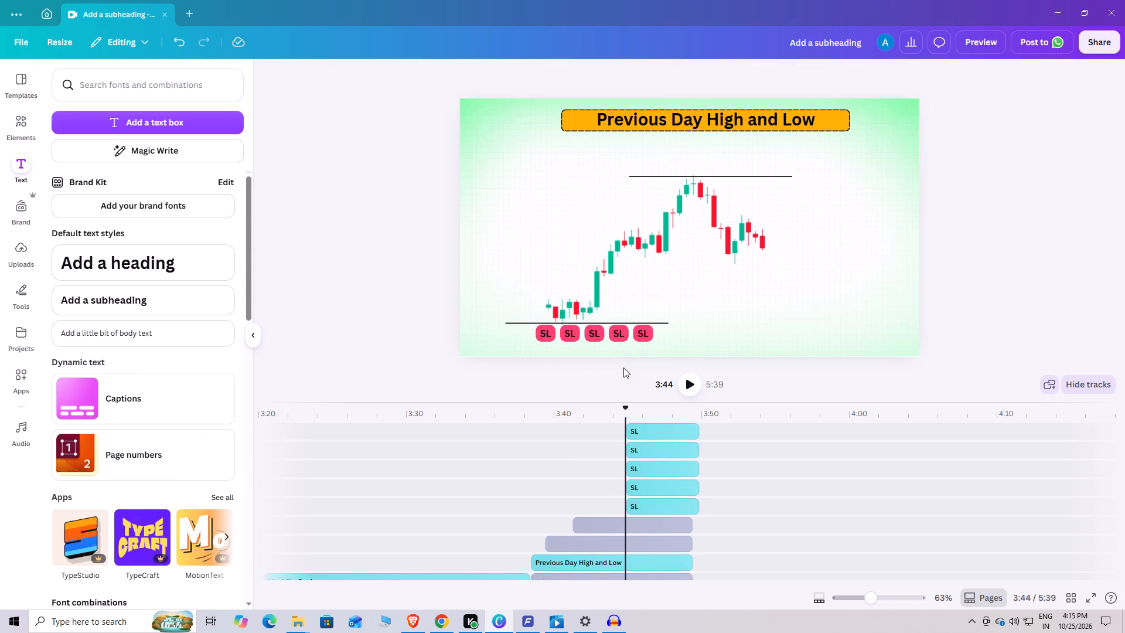
# Copy an SL label to just above the upper black line and duplicate it into an evenly spaced row of six.
pyautogui.click(648, 335)
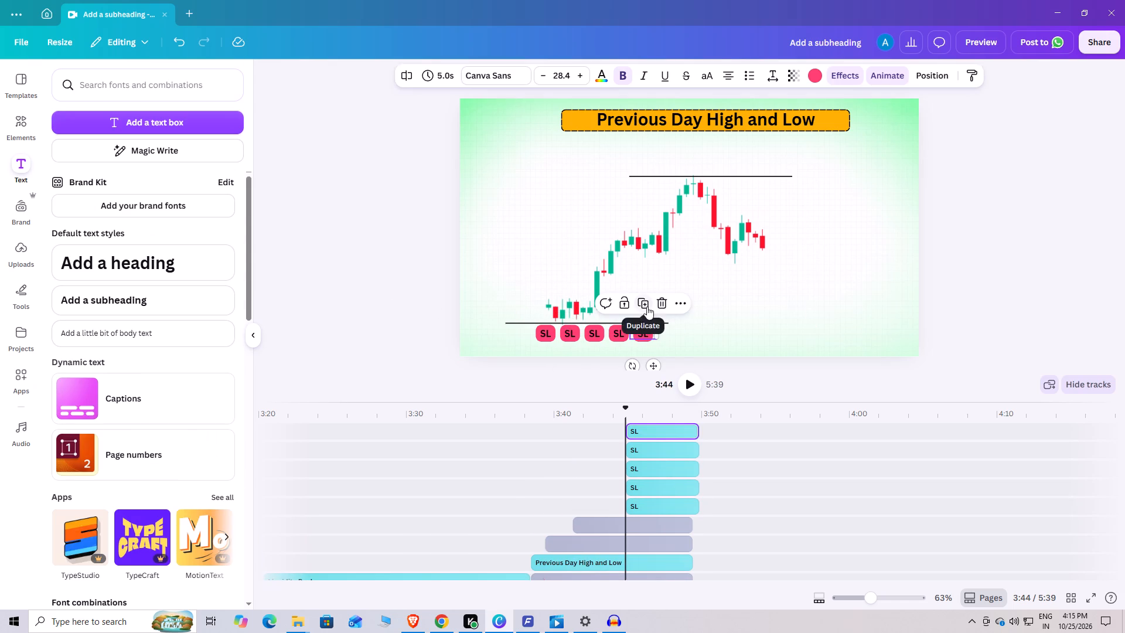
pyautogui.click(647, 307)
pyautogui.moveTo(679, 364); pyautogui.dragTo(654, 192)
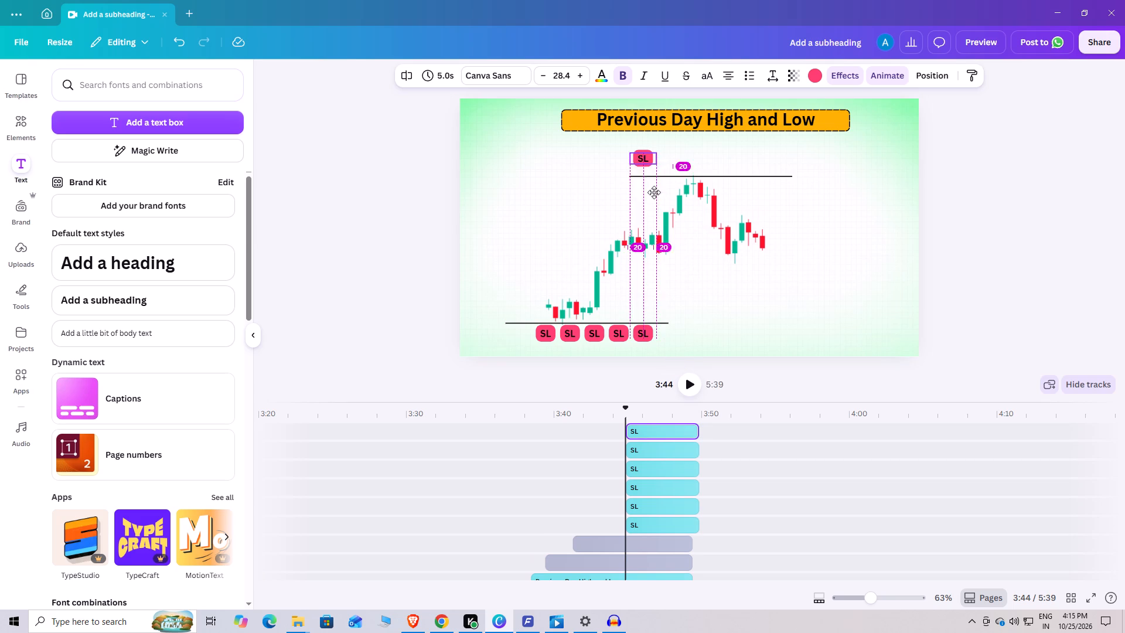
pyautogui.moveTo(654, 192); pyautogui.dragTo(654, 197)
pyautogui.click(643, 138)
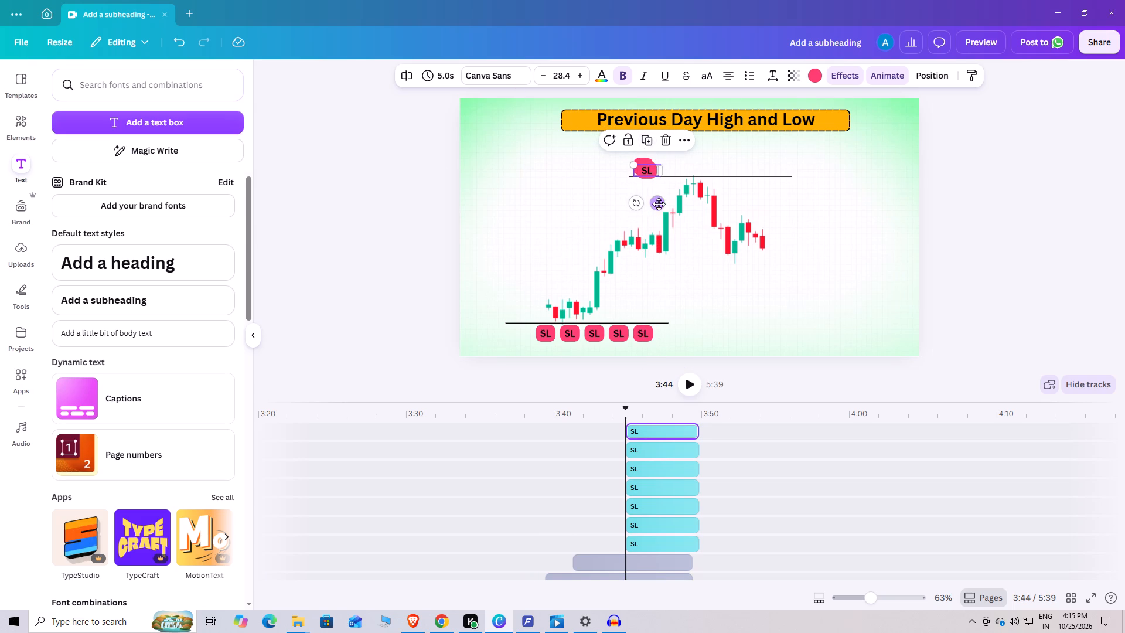
pyautogui.moveTo(659, 206); pyautogui.dragTo(680, 202)
pyautogui.click(668, 142)
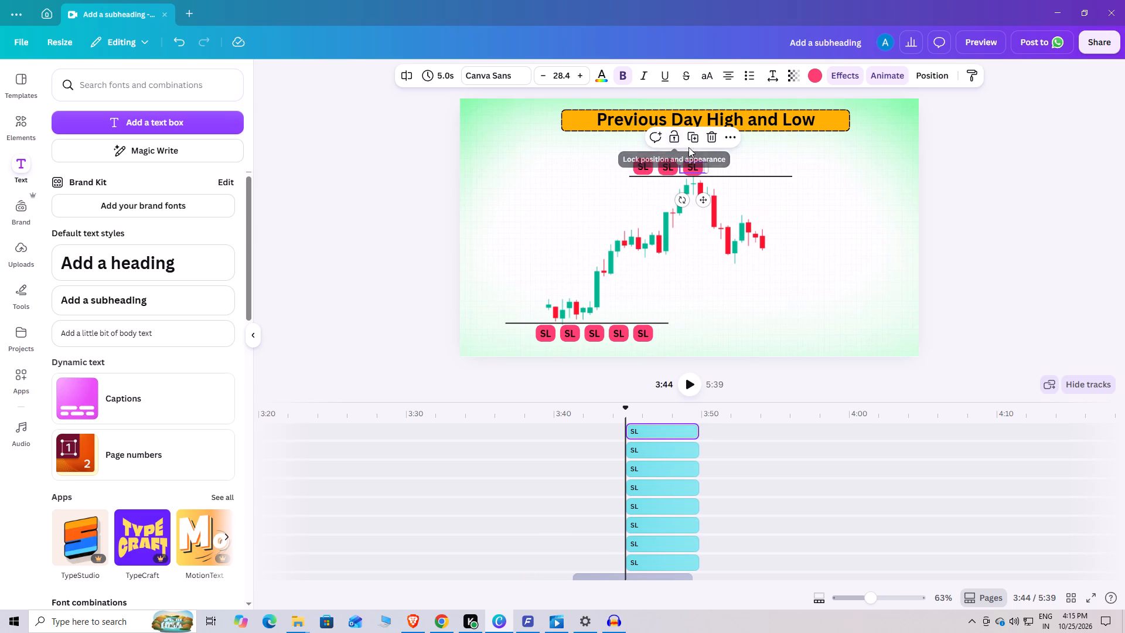
pyautogui.click(691, 144)
pyautogui.click(717, 139)
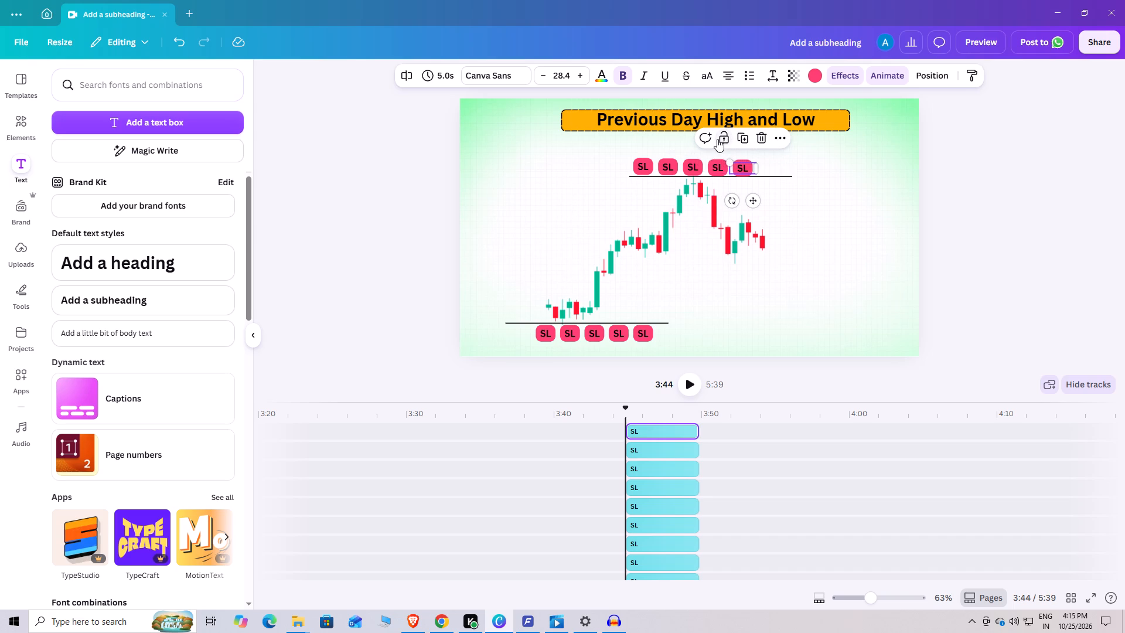
pyautogui.click(743, 141)
pyautogui.click(403, 226)
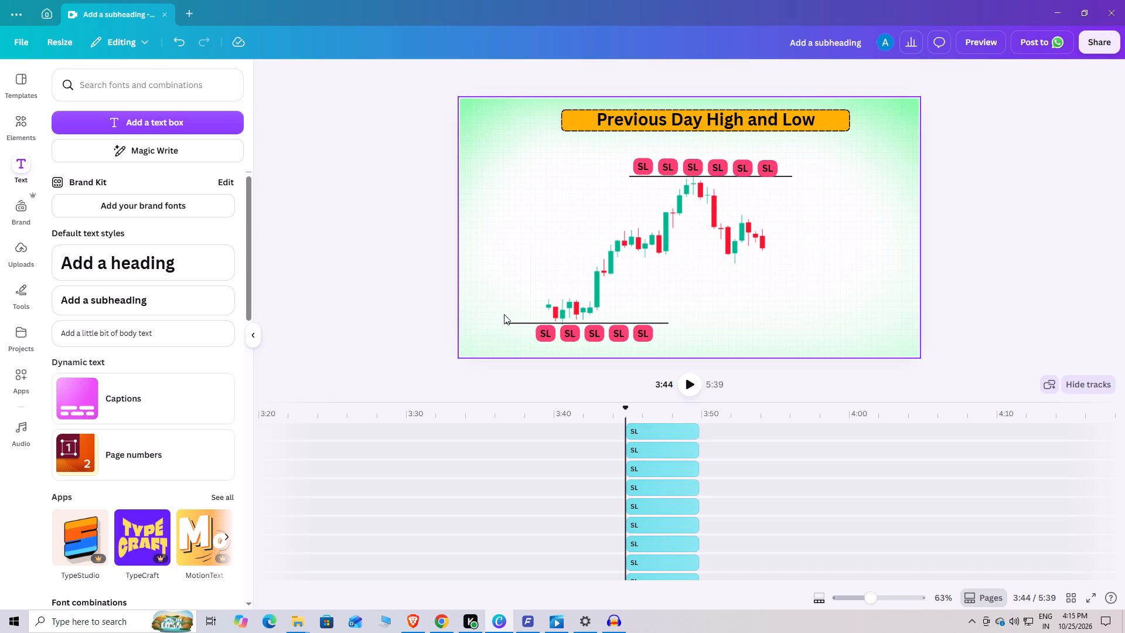
# Delete the leftmost SL label in the row above the upper black line.
pyautogui.click(648, 169)
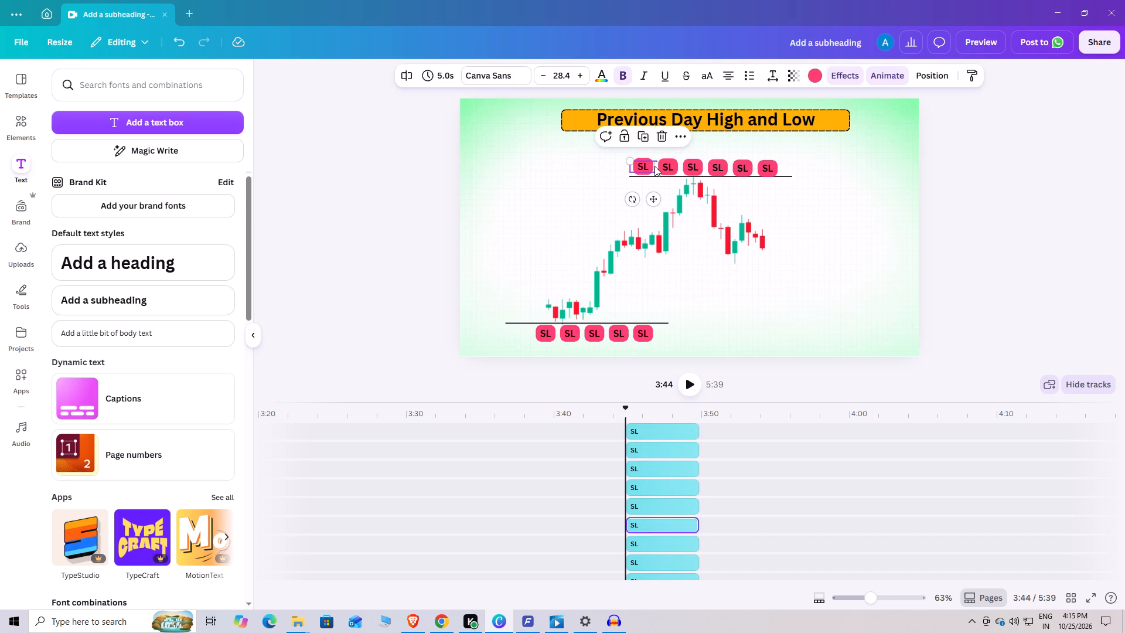
pyautogui.click(663, 134)
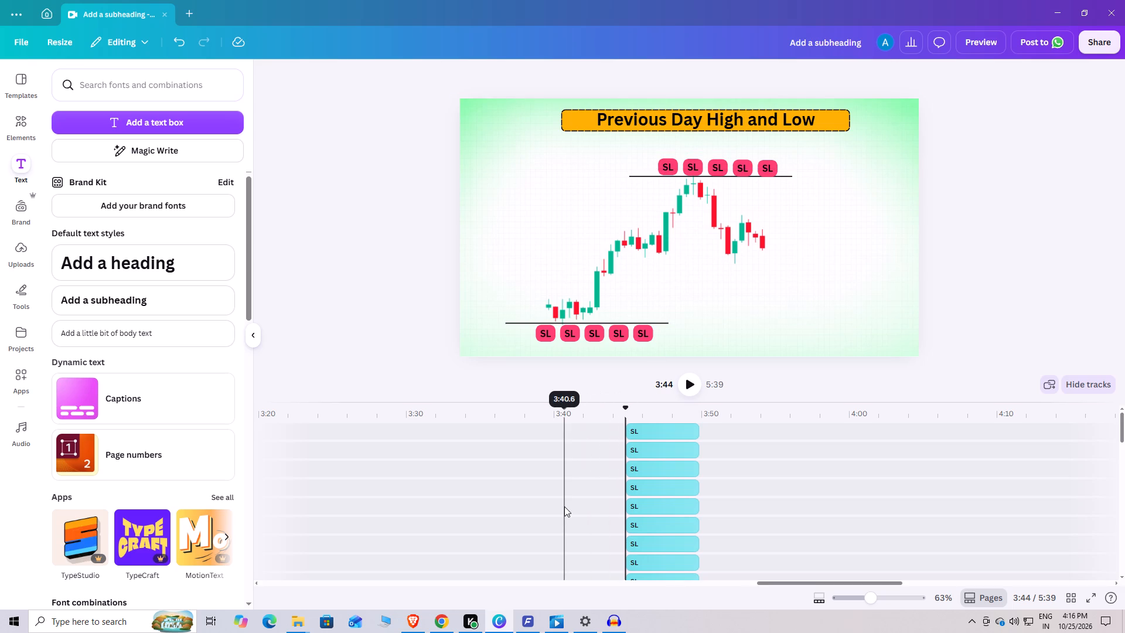
# Play the scene from 3:40 to check the timing of the SL labels.
pyautogui.click(559, 443)
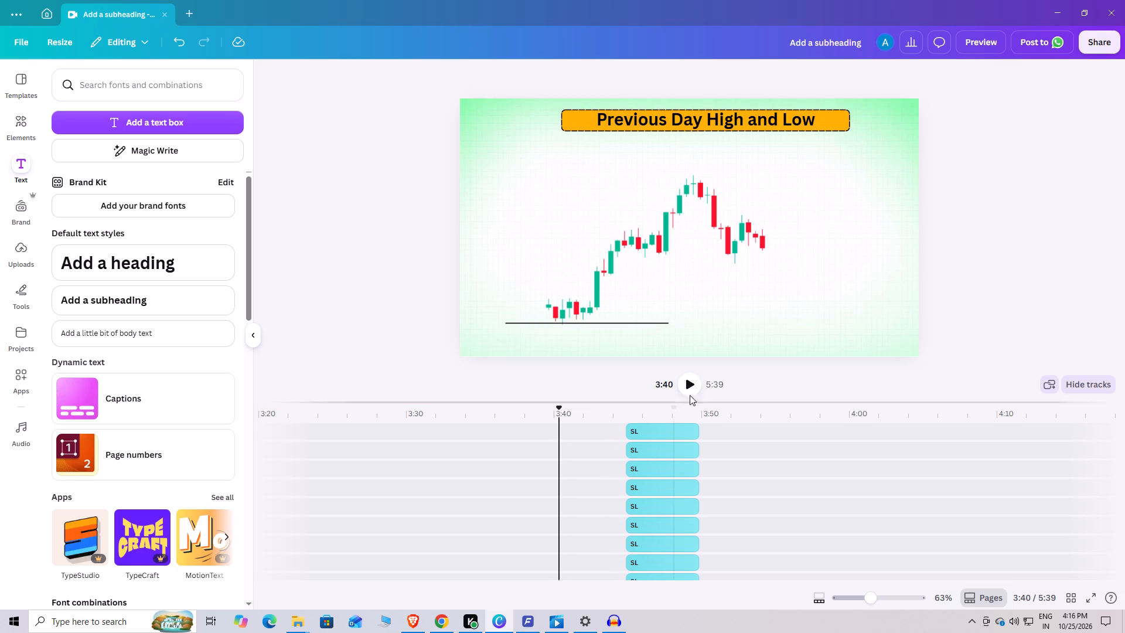
pyautogui.click(691, 386)
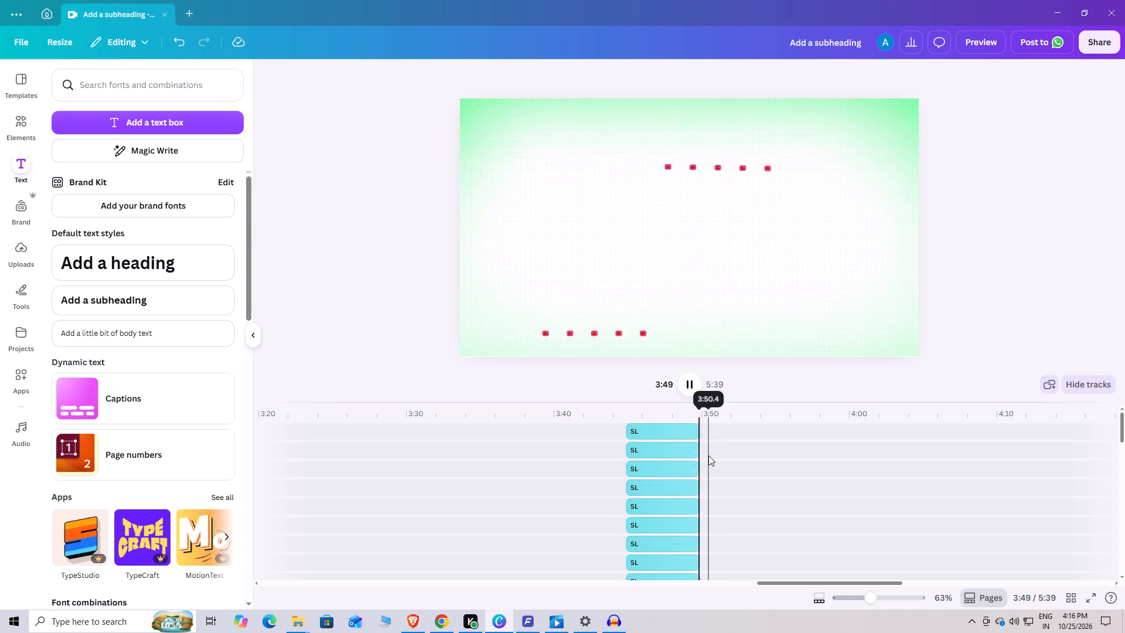
# Trim the ends of the five lower-row SL clips so they finish with the Previous Day High and Low heading, each 4.5 s long.
pyautogui.scroll(-9, 709, 457)
pyautogui.scroll(5, 709, 457)
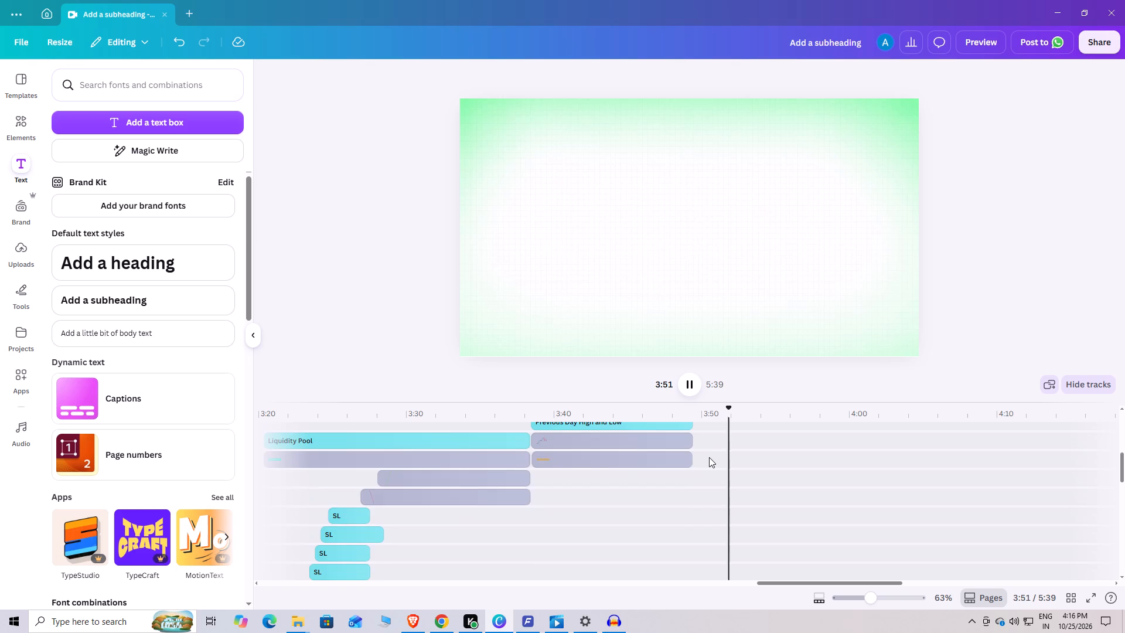
pyautogui.scroll(2, 709, 457)
pyautogui.moveTo(697, 485); pyautogui.dragTo(691, 488)
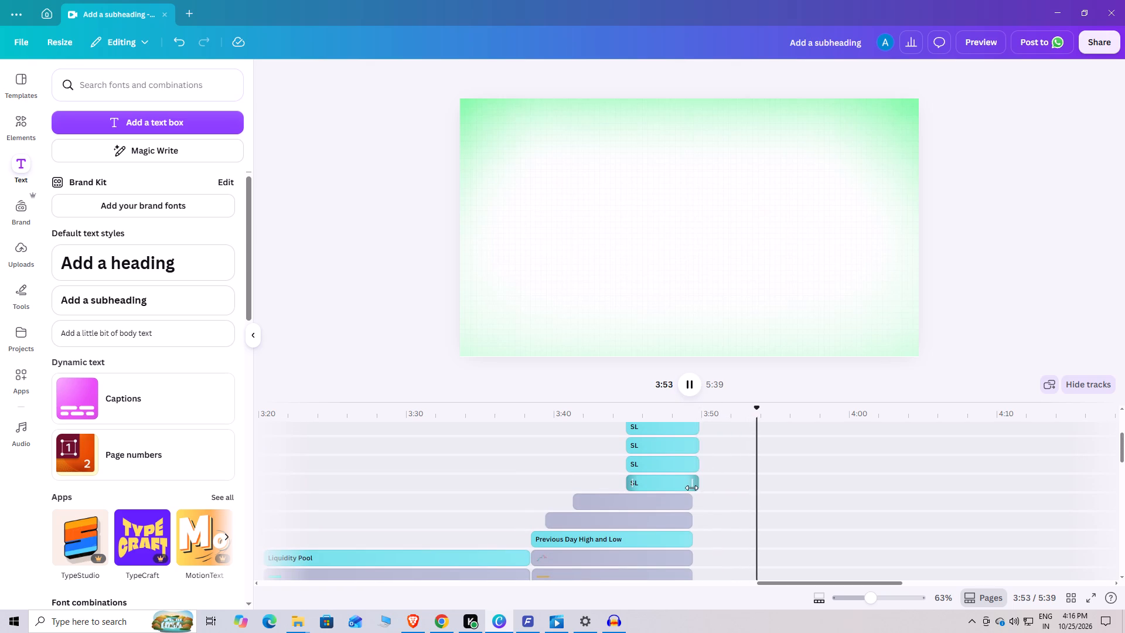
pyautogui.moveTo(691, 488); pyautogui.dragTo(690, 491)
pyautogui.moveTo(697, 465); pyautogui.dragTo(691, 468)
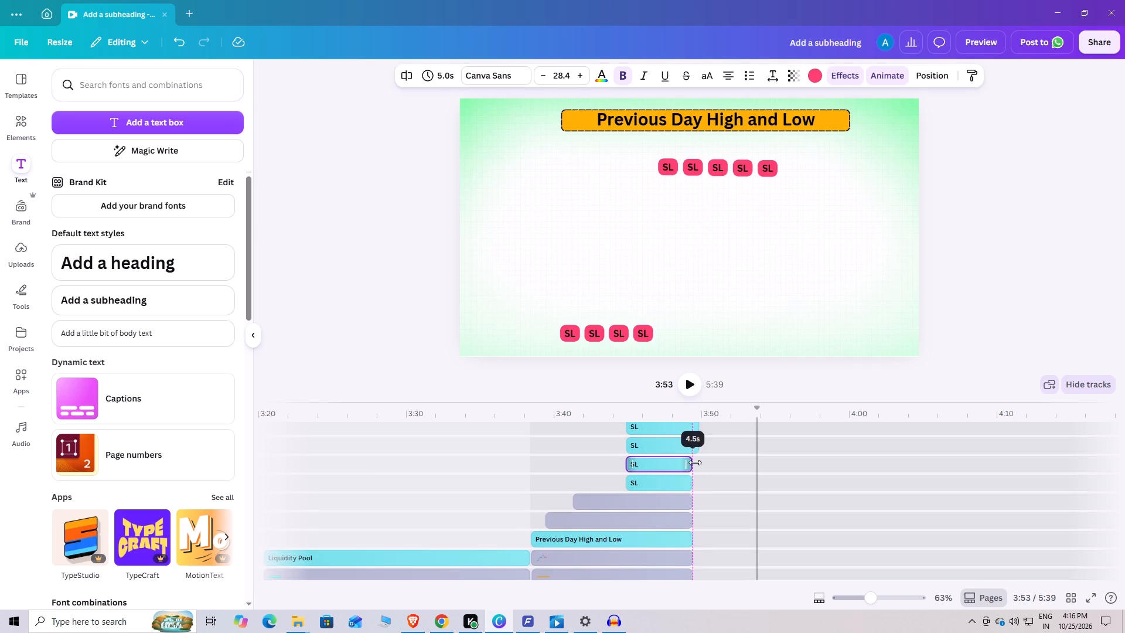
pyautogui.moveTo(694, 443); pyautogui.dragTo(689, 449)
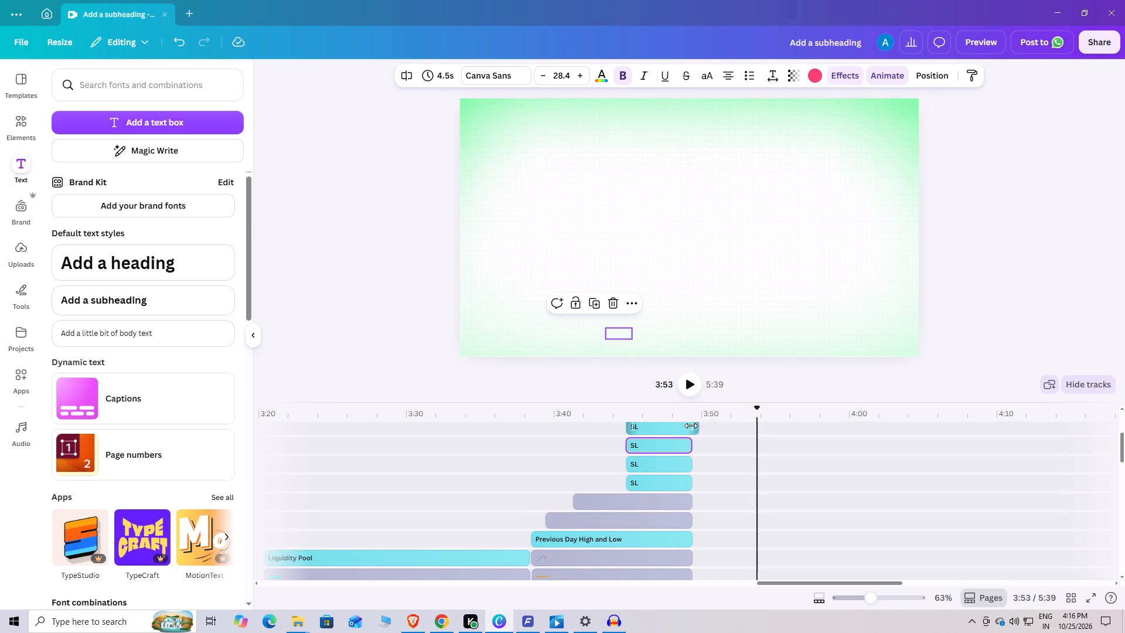
pyautogui.moveTo(866, 601); pyautogui.dragTo(897, 583)
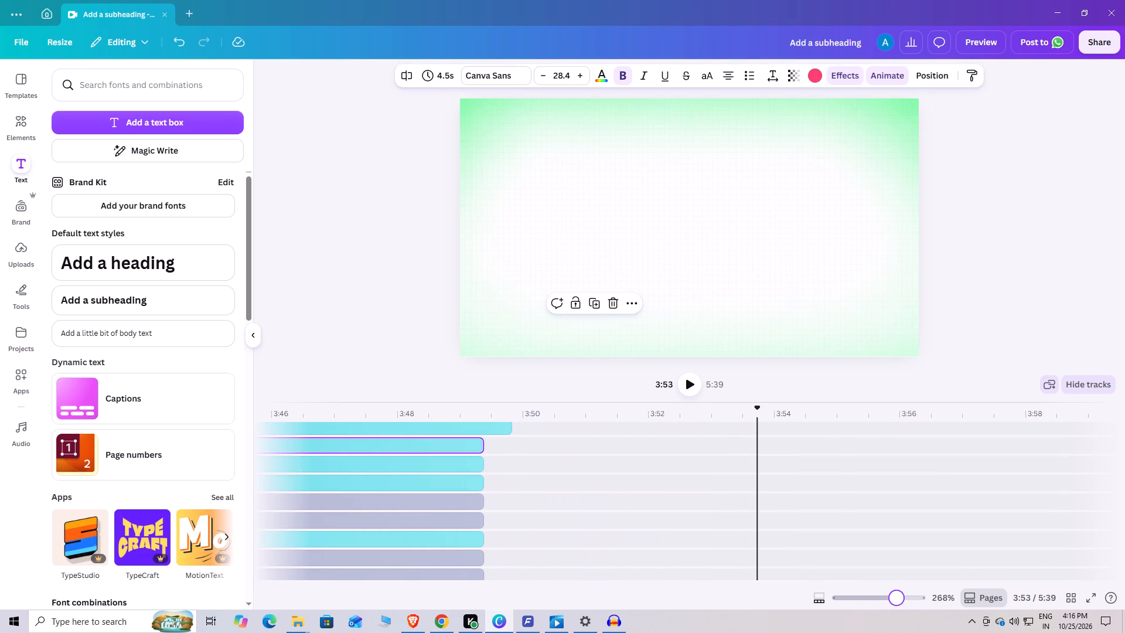
pyautogui.moveTo(504, 427); pyautogui.dragTo(481, 435)
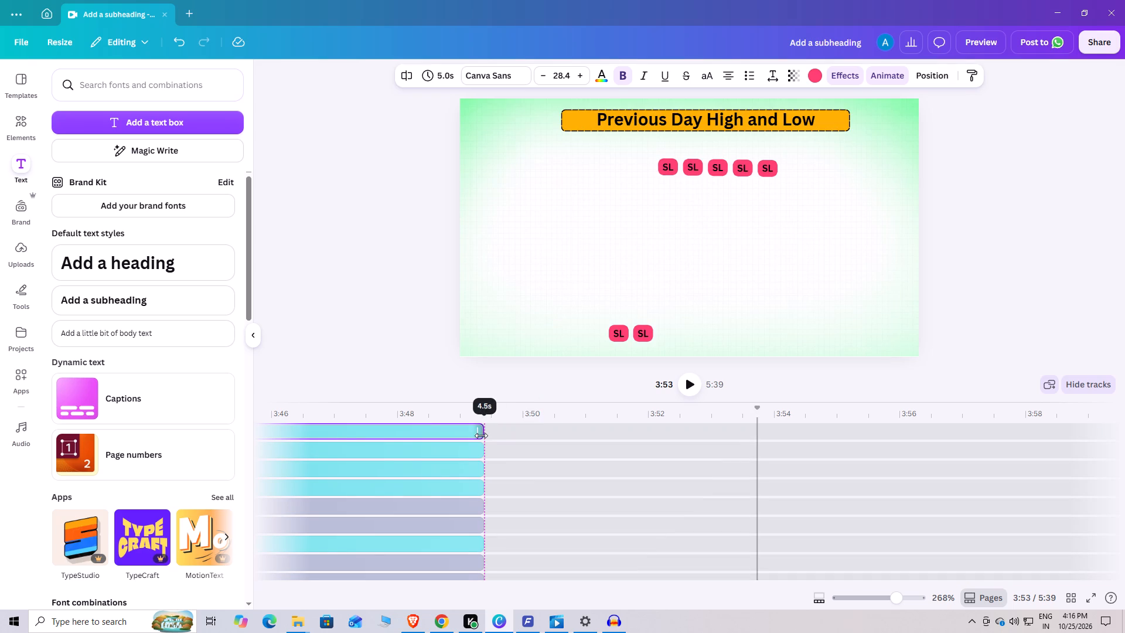
pyautogui.moveTo(481, 435); pyautogui.dragTo(479, 438)
pyautogui.scroll(2, 581, 483)
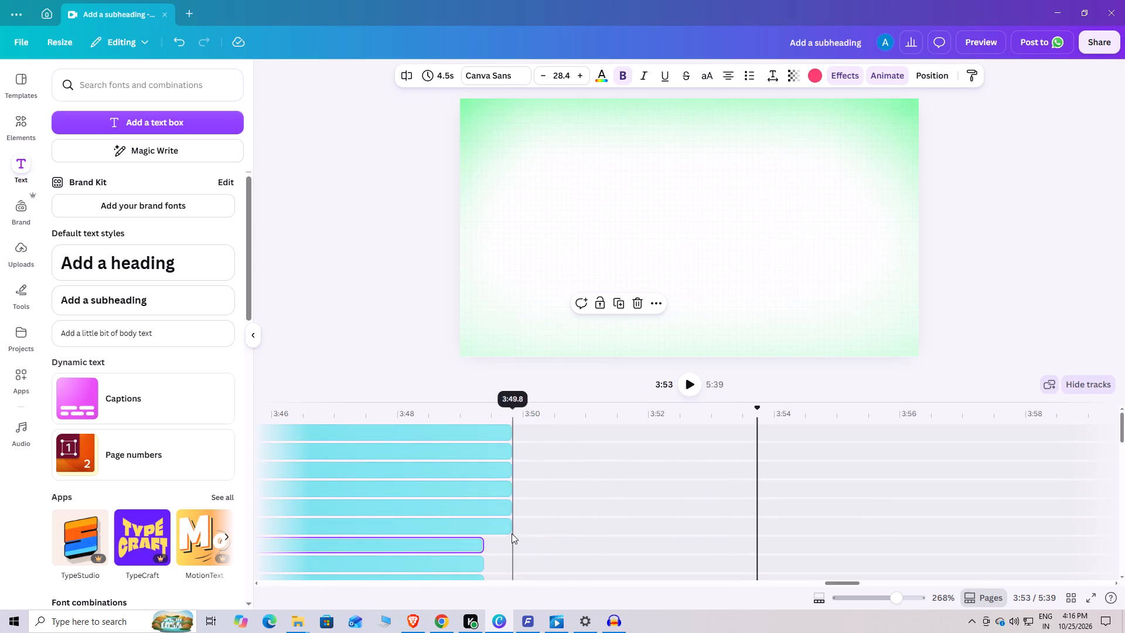
pyautogui.moveTo(507, 531); pyautogui.dragTo(485, 543)
# Trim the ends of the five upper-row SL clips to 4.5 s so they finish with the rest of the scene.
pyautogui.moveTo(507, 510); pyautogui.dragTo(482, 520)
pyautogui.moveTo(508, 488); pyautogui.dragTo(482, 499)
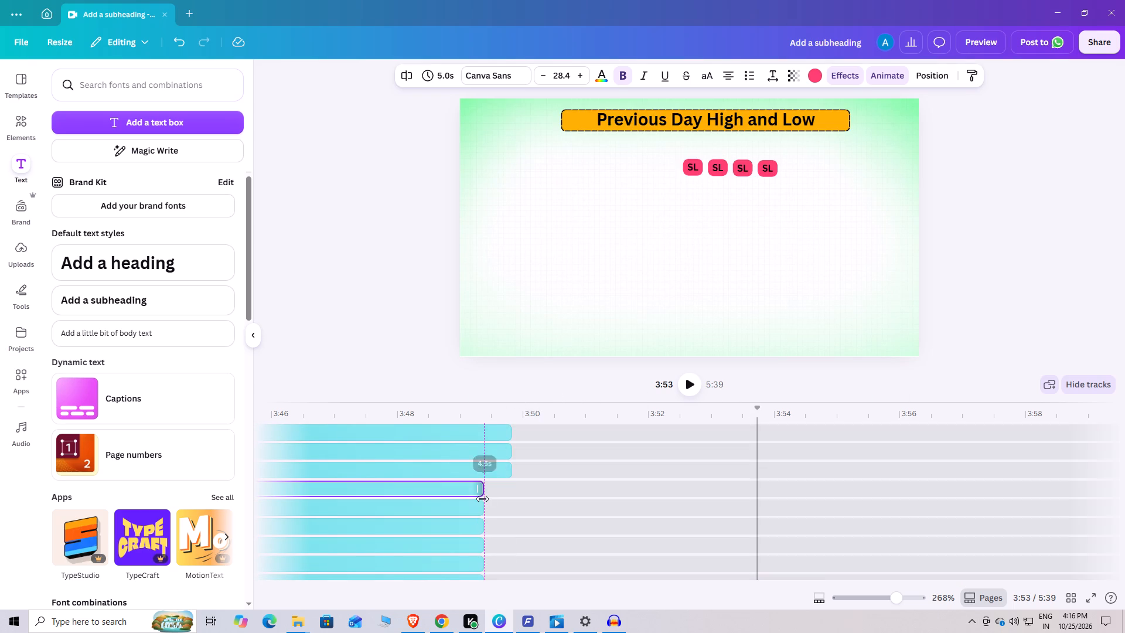
pyautogui.moveTo(482, 499); pyautogui.dragTo(481, 500)
pyautogui.moveTo(510, 469); pyautogui.dragTo(479, 481)
pyautogui.moveTo(500, 448); pyautogui.dragTo(475, 459)
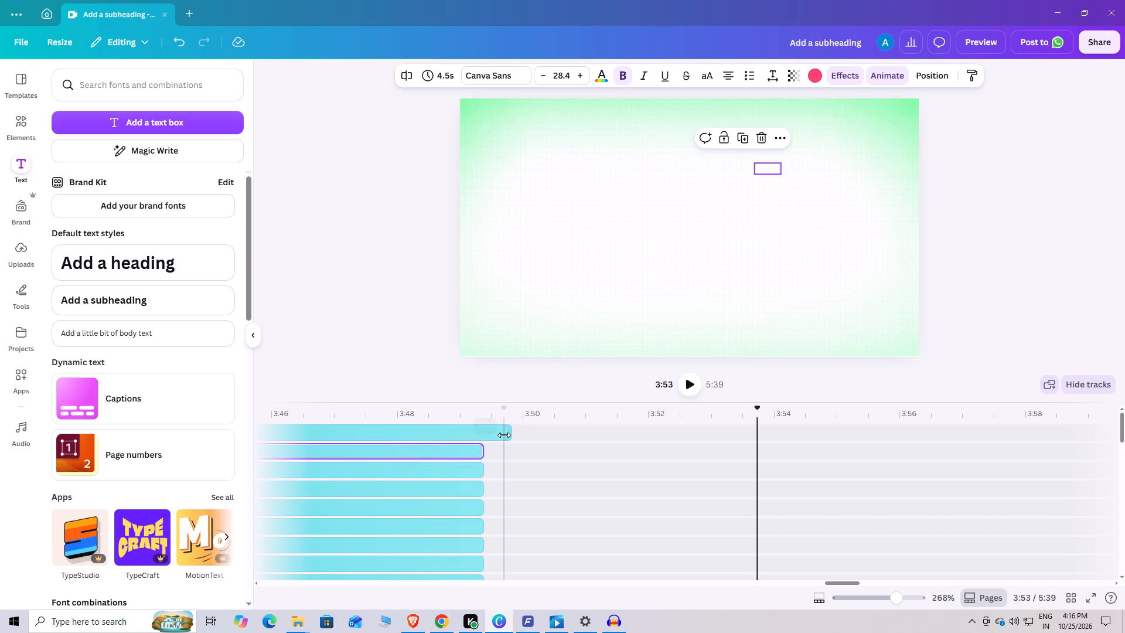
pyautogui.moveTo(504, 435); pyautogui.dragTo(473, 444)
# Extend the first four lower-row SL clips to start earlier in sequence, making the third 4.7 s and the fourth 4.6 s long.
pyautogui.scroll(4, 489, 474)
pyautogui.scroll(-3, 489, 474)
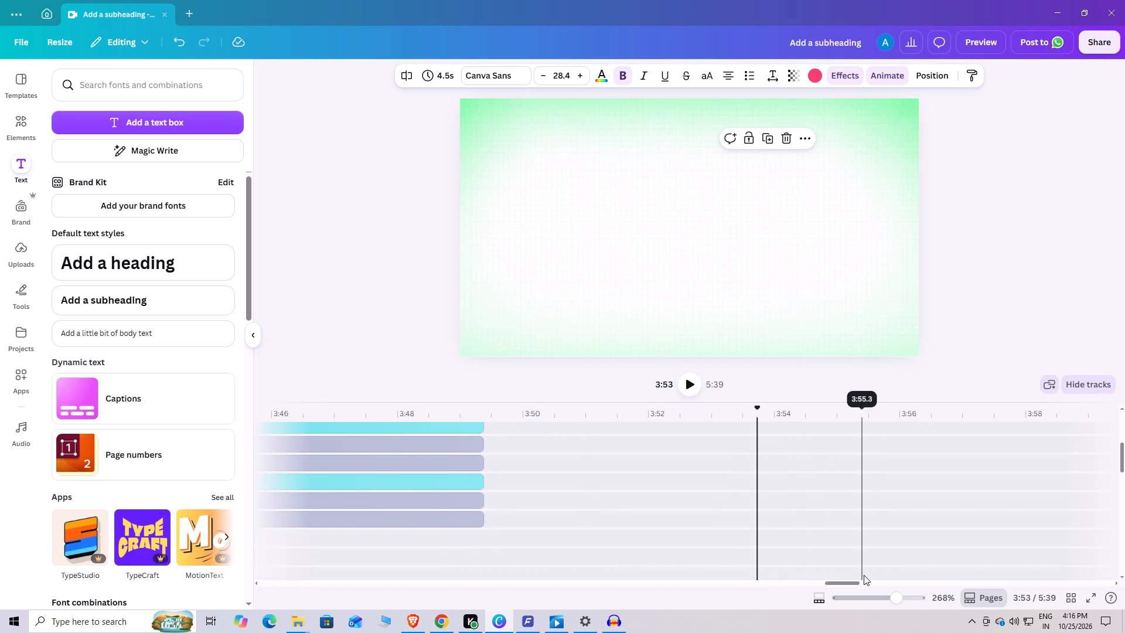
pyautogui.moveTo(851, 584); pyautogui.dragTo(831, 582)
pyautogui.scroll(1, 848, 477)
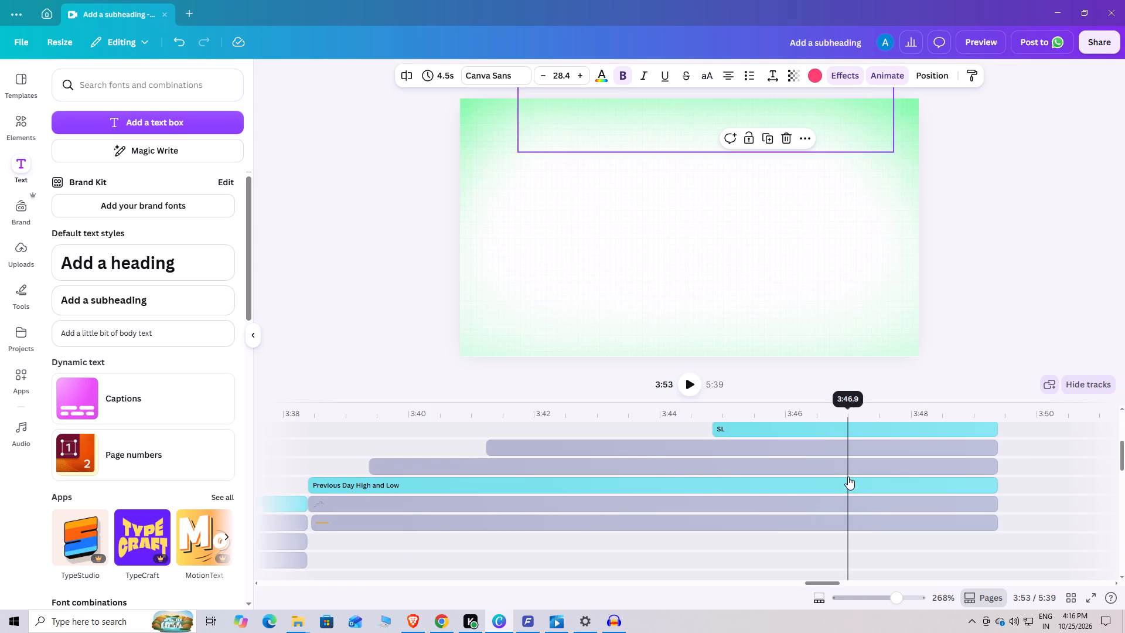
pyautogui.scroll(1, 848, 477)
pyautogui.moveTo(718, 545); pyautogui.dragTo(687, 546)
pyautogui.moveTo(717, 529); pyautogui.dragTo(701, 535)
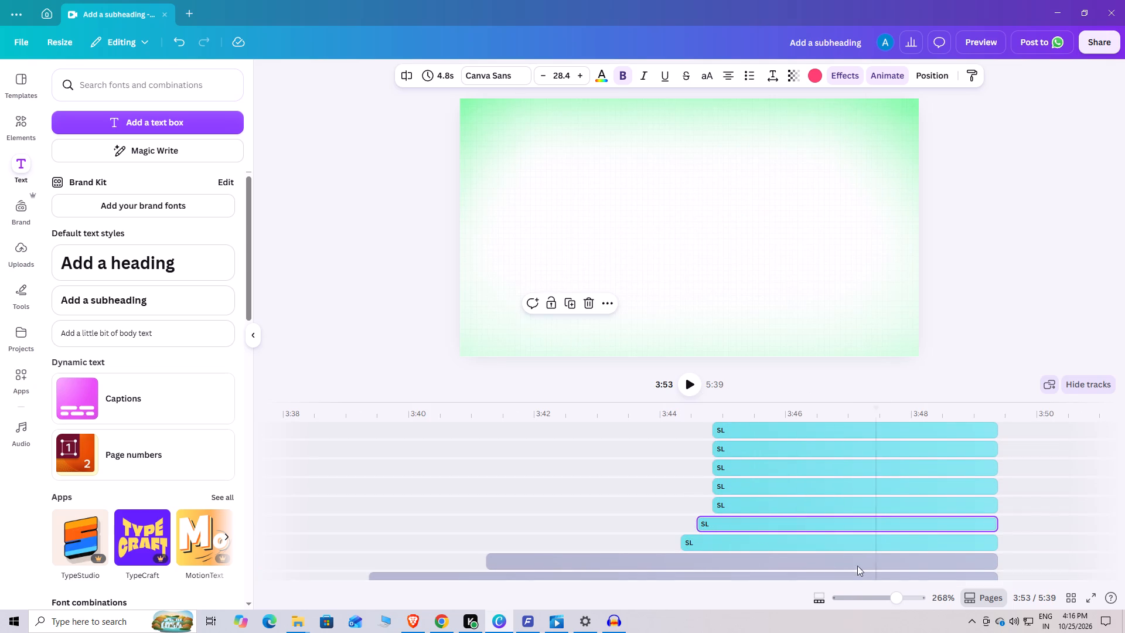
pyautogui.moveTo(894, 600); pyautogui.dragTo(969, 597)
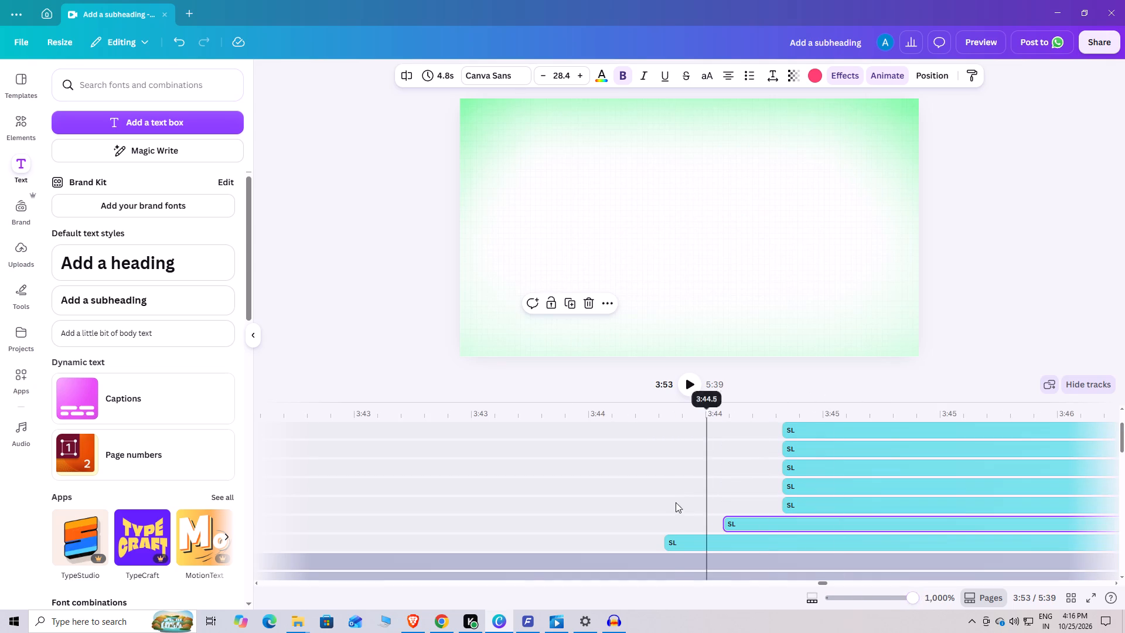
pyautogui.moveTo(732, 523); pyautogui.dragTo(717, 528)
pyautogui.click(664, 509)
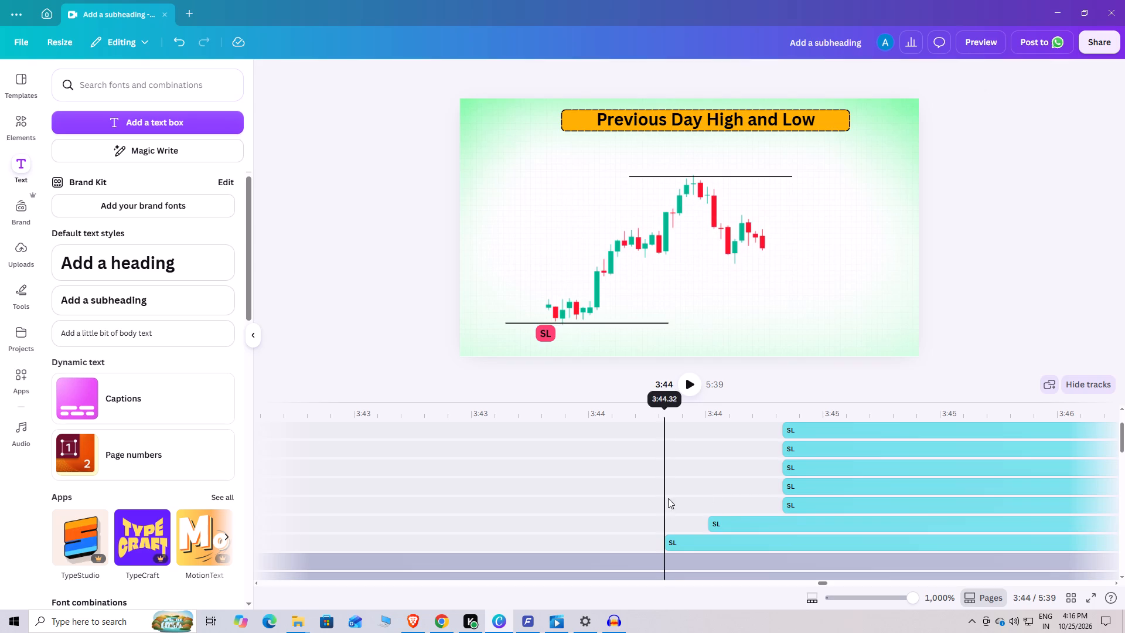
pyautogui.click(688, 385)
pyautogui.click(688, 385)
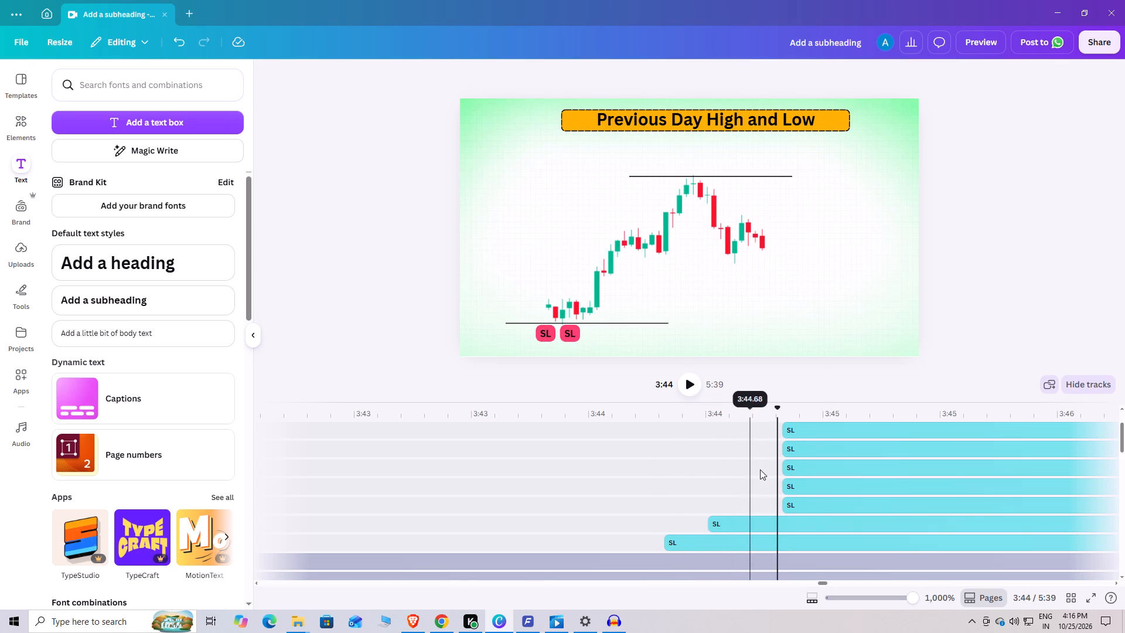
pyautogui.moveTo(790, 505); pyautogui.dragTo(752, 527)
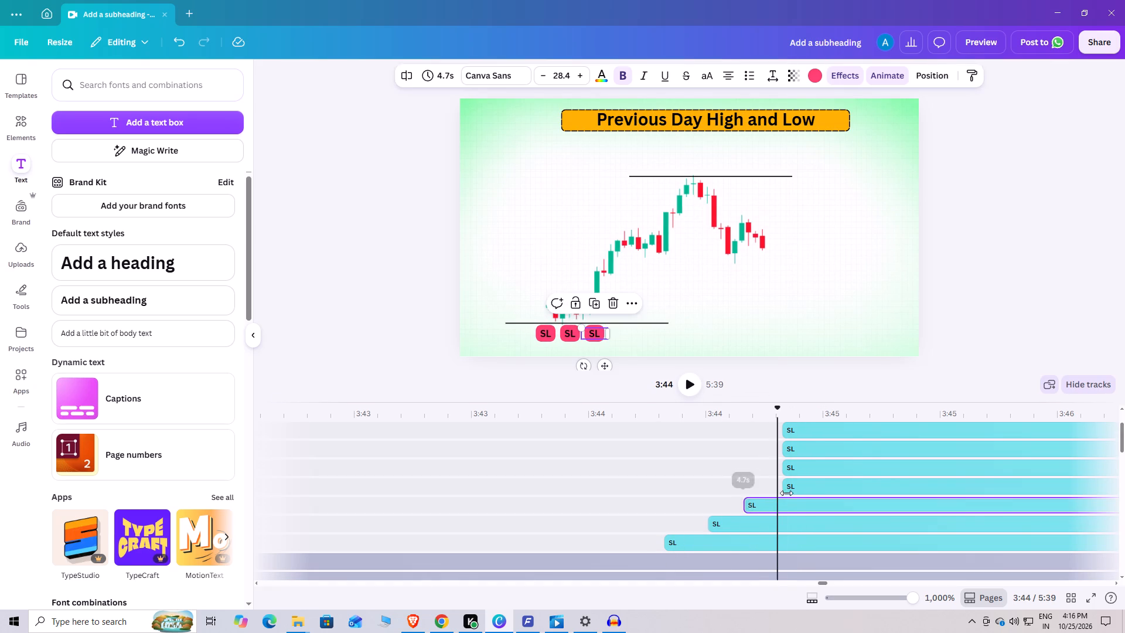
pyautogui.moveTo(788, 489); pyautogui.dragTo(776, 499)
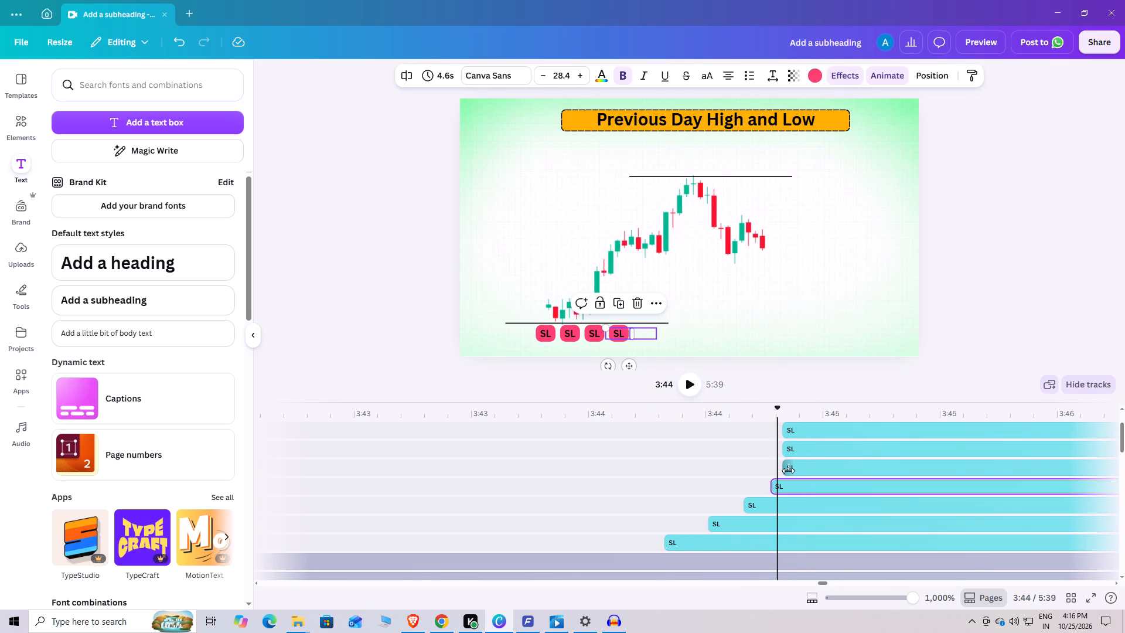
# Start all five lower-row SL clips earlier in an even stagger, with the second 4.9 s, third 4.8 s and fifth 4.6 s long.
pyautogui.moveTo(675, 543); pyautogui.dragTo(670, 544)
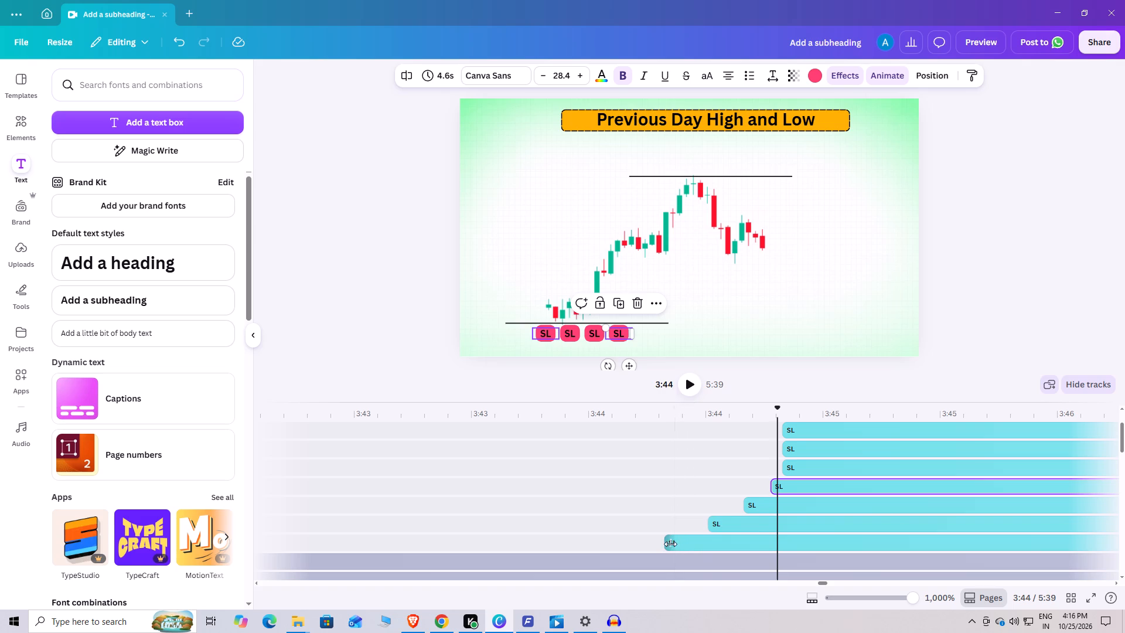
pyautogui.moveTo(670, 544); pyautogui.dragTo(662, 546)
pyautogui.moveTo(713, 527); pyautogui.dragTo(689, 537)
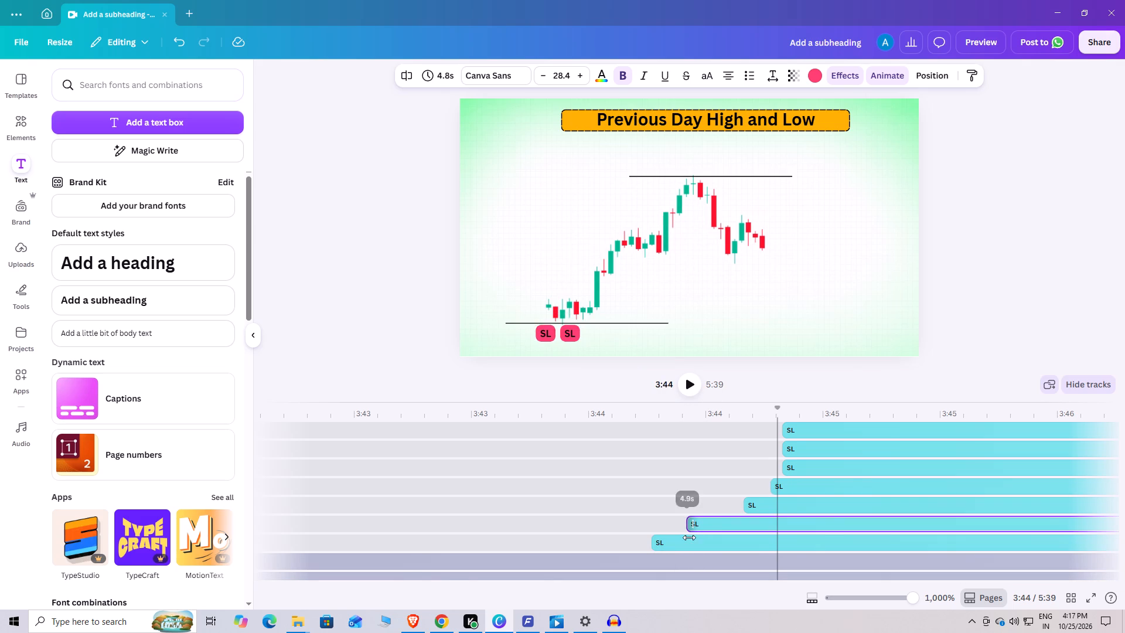
pyautogui.moveTo(689, 537); pyautogui.dragTo(686, 543)
pyautogui.moveTo(751, 506); pyautogui.dragTo(745, 509)
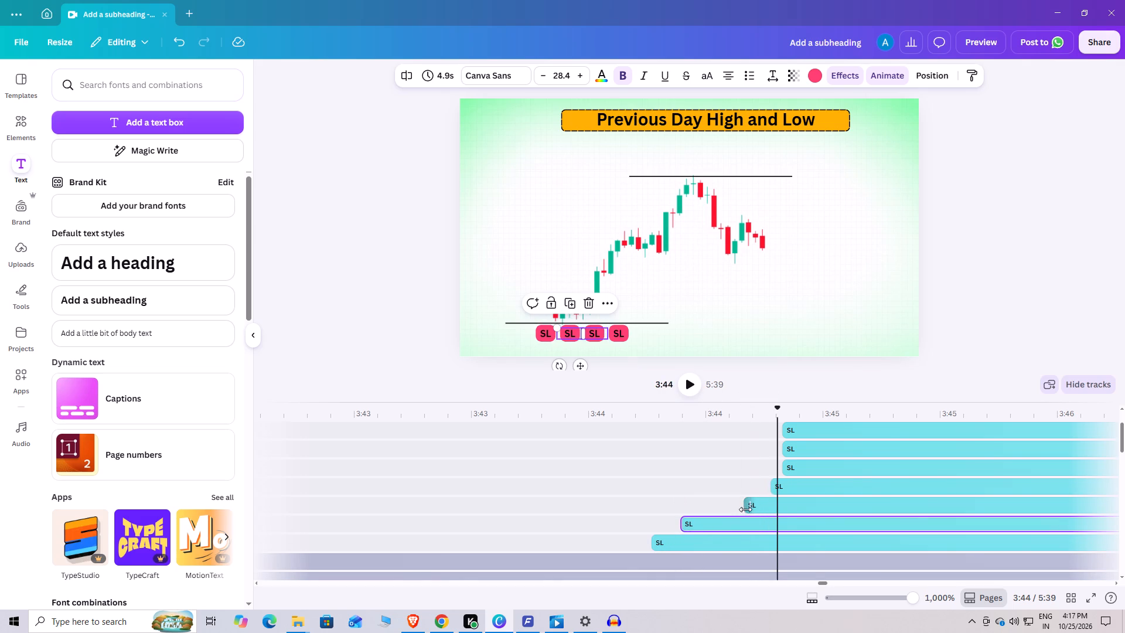
pyautogui.moveTo(745, 509); pyautogui.dragTo(715, 523)
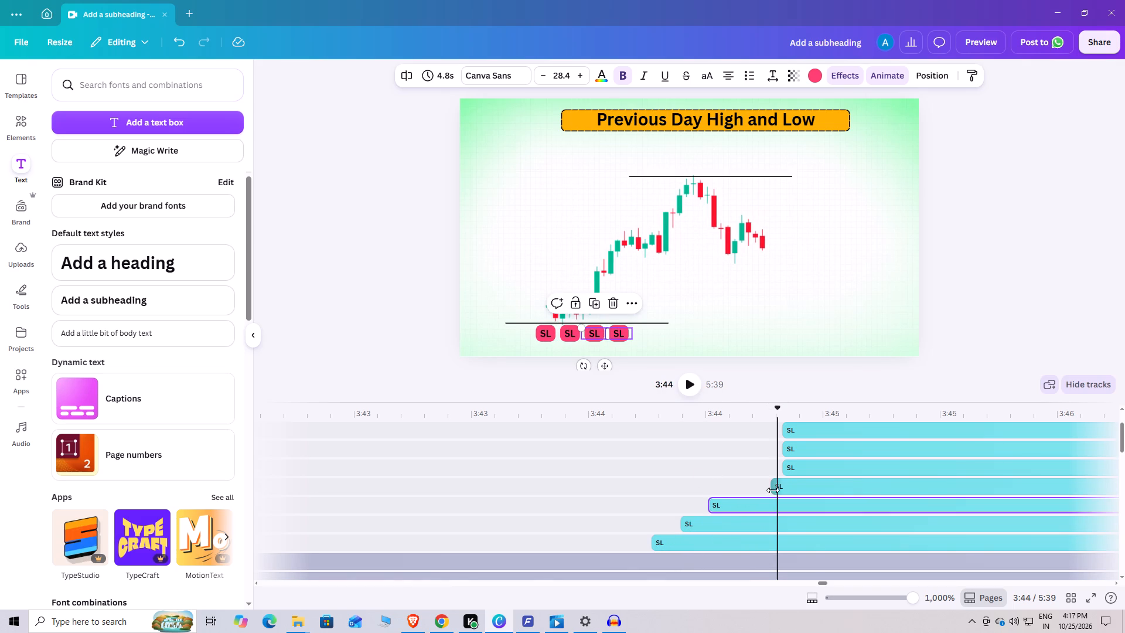
pyautogui.moveTo(773, 490); pyautogui.dragTo(741, 502)
pyautogui.moveTo(785, 468); pyautogui.dragTo(772, 478)
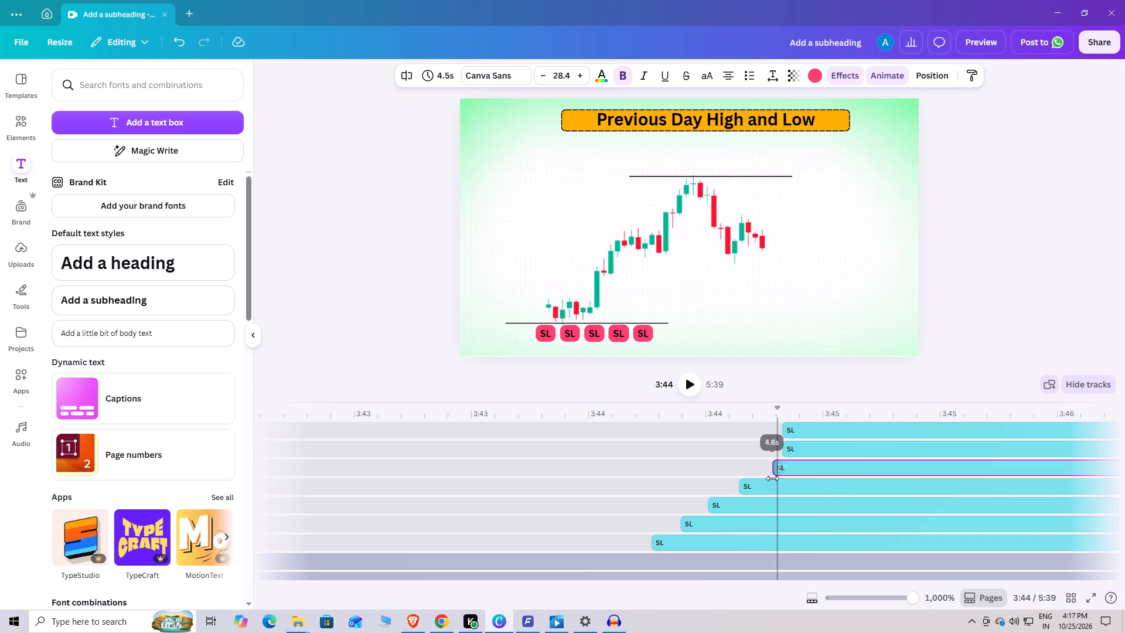
pyautogui.moveTo(772, 478); pyautogui.dragTo(763, 486)
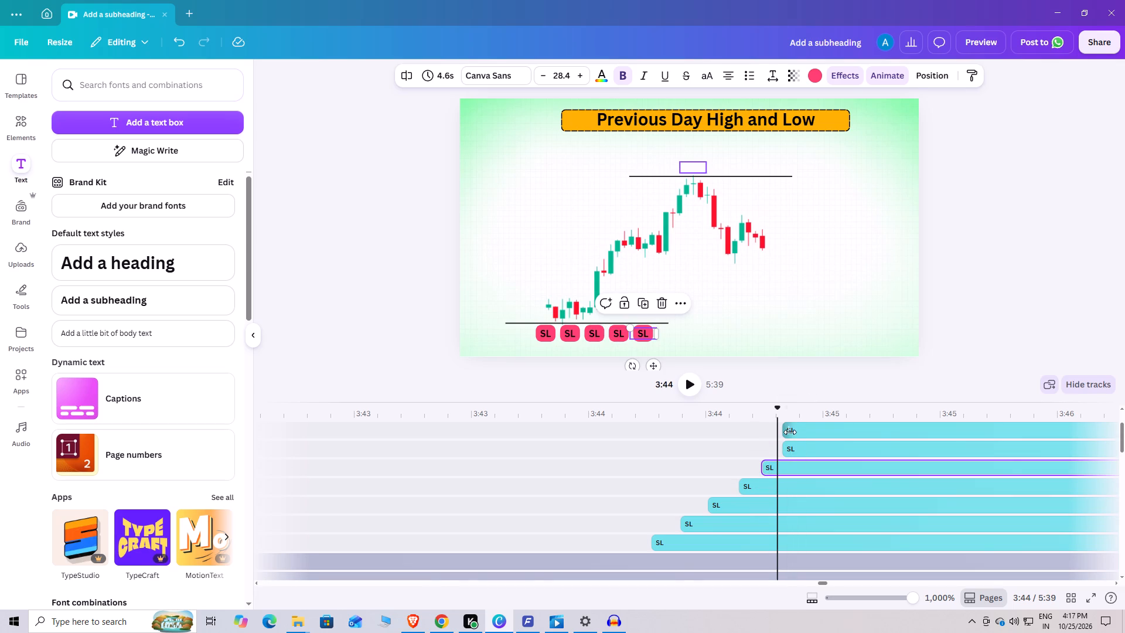
# Delay the second to fifth upper-row SL clips in a stagger, with the second 4.4 s, fourth 4.3 s and fifth 4.2 s long.
pyautogui.moveTo(789, 431); pyautogui.dragTo(807, 439)
pyautogui.scroll(1, 754, 448)
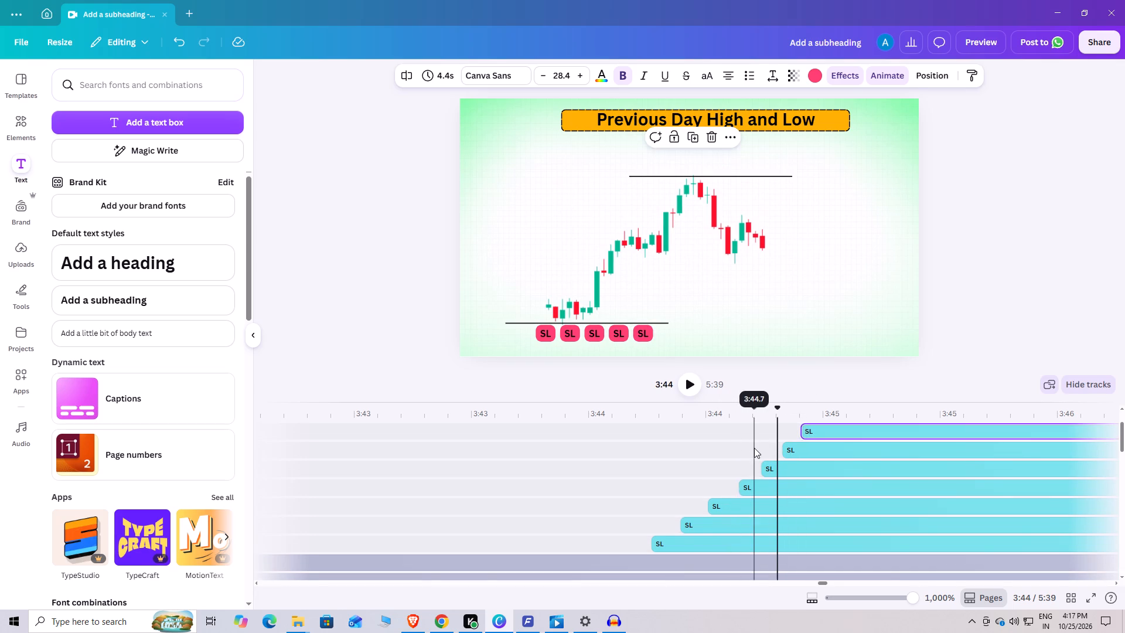
pyautogui.scroll(1, 754, 448)
pyautogui.moveTo(789, 472); pyautogui.dragTo(821, 478)
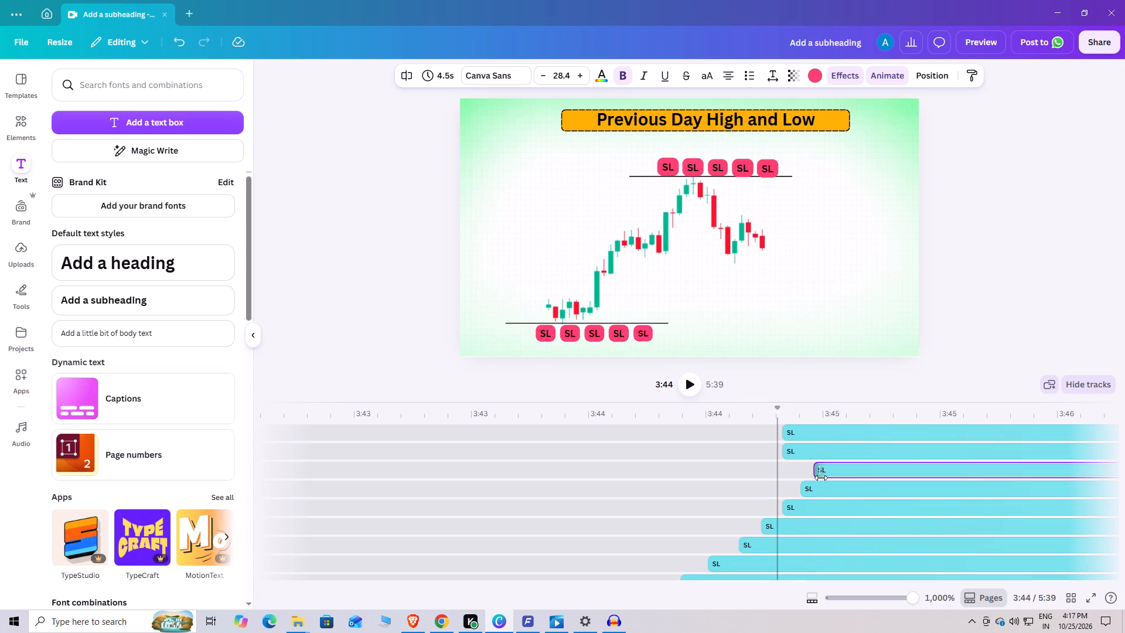
pyautogui.moveTo(821, 478); pyautogui.dragTo(825, 480)
pyautogui.moveTo(789, 453); pyautogui.dragTo(848, 462)
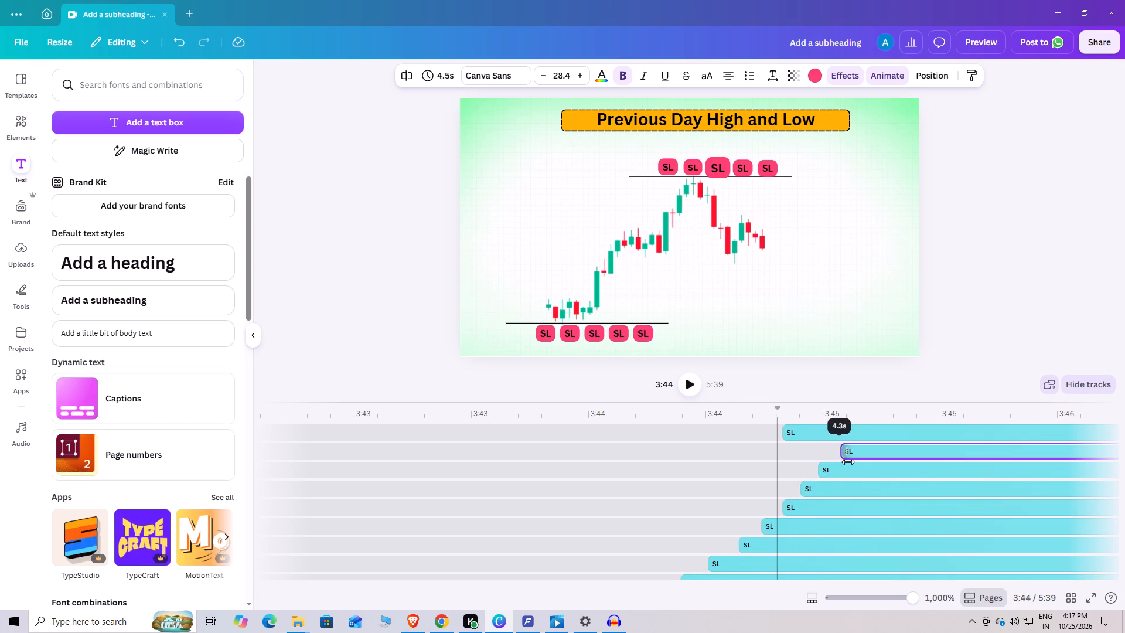
pyautogui.moveTo(848, 462); pyautogui.dragTo(843, 464)
pyautogui.moveTo(793, 434); pyautogui.dragTo(854, 444)
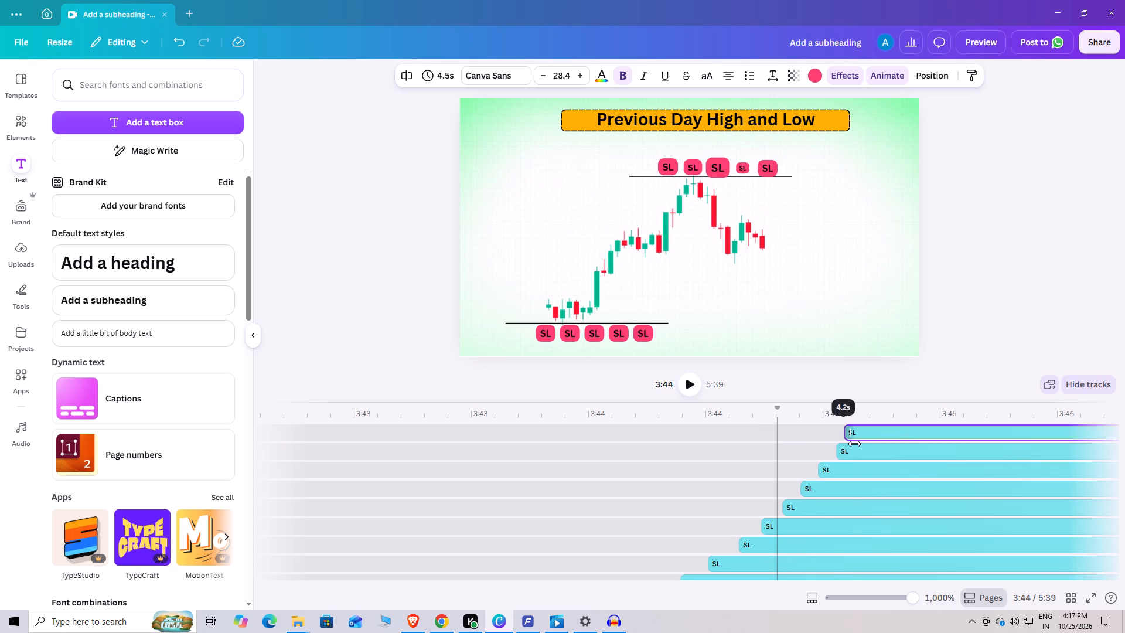
pyautogui.moveTo(854, 444); pyautogui.dragTo(857, 445)
pyautogui.scroll(3, 800, 441)
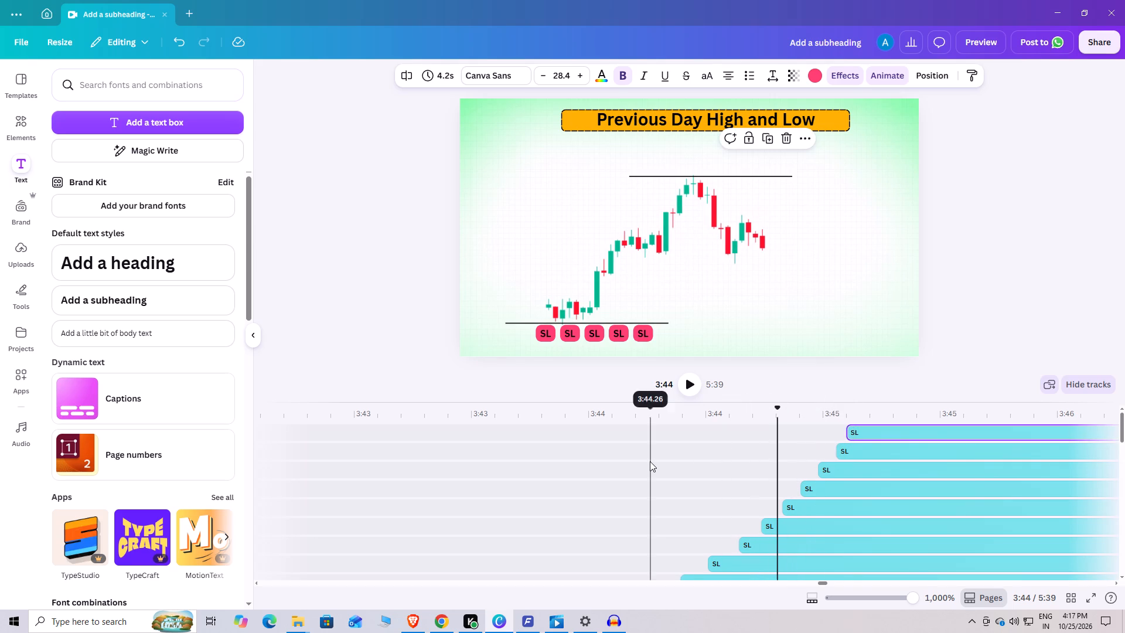
# Play the scene from about 3:44.3 and scrub back through it to check the staggered appearance of the SL labels.
pyautogui.click(650, 461)
pyautogui.click(691, 382)
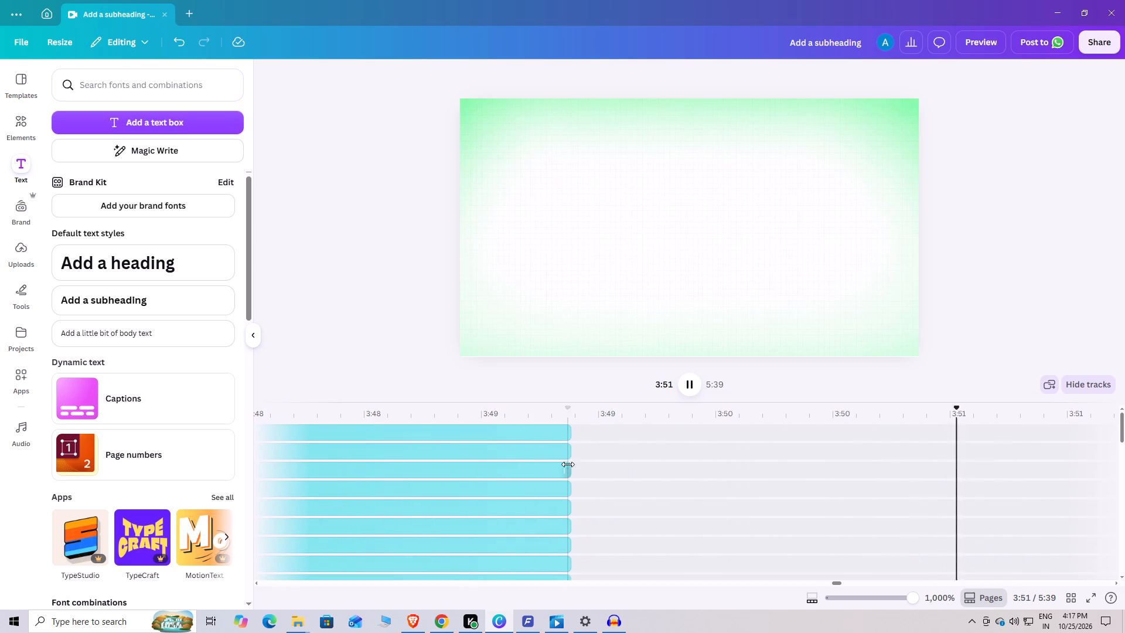
pyautogui.click(601, 472)
pyautogui.moveTo(600, 417); pyautogui.dragTo(264, 460)
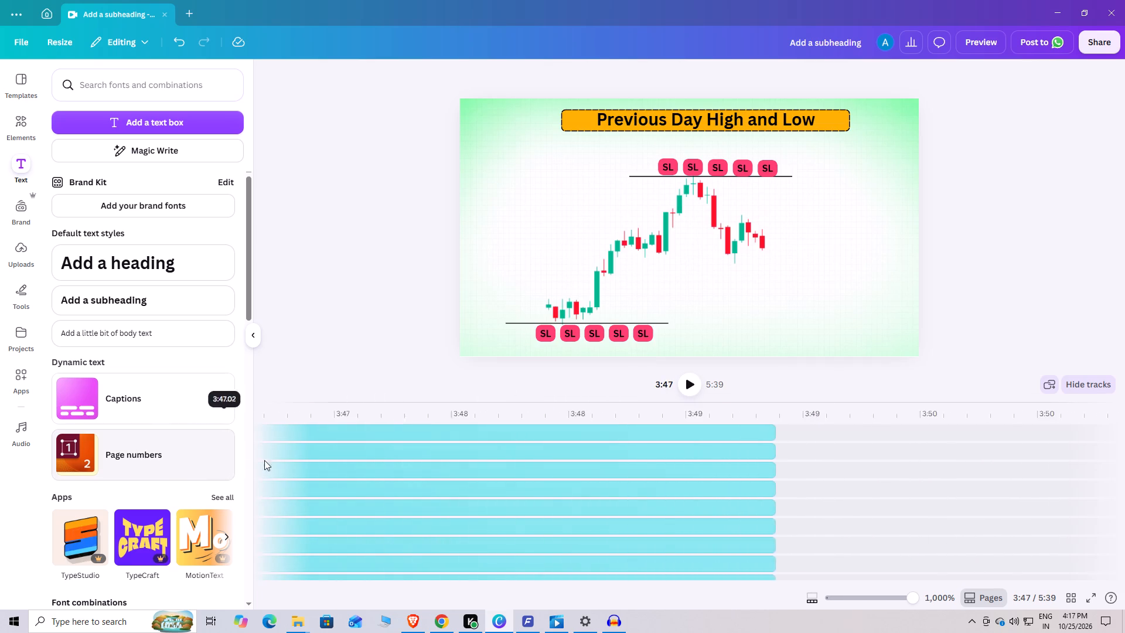
pyautogui.moveTo(264, 460); pyautogui.dragTo(275, 460)
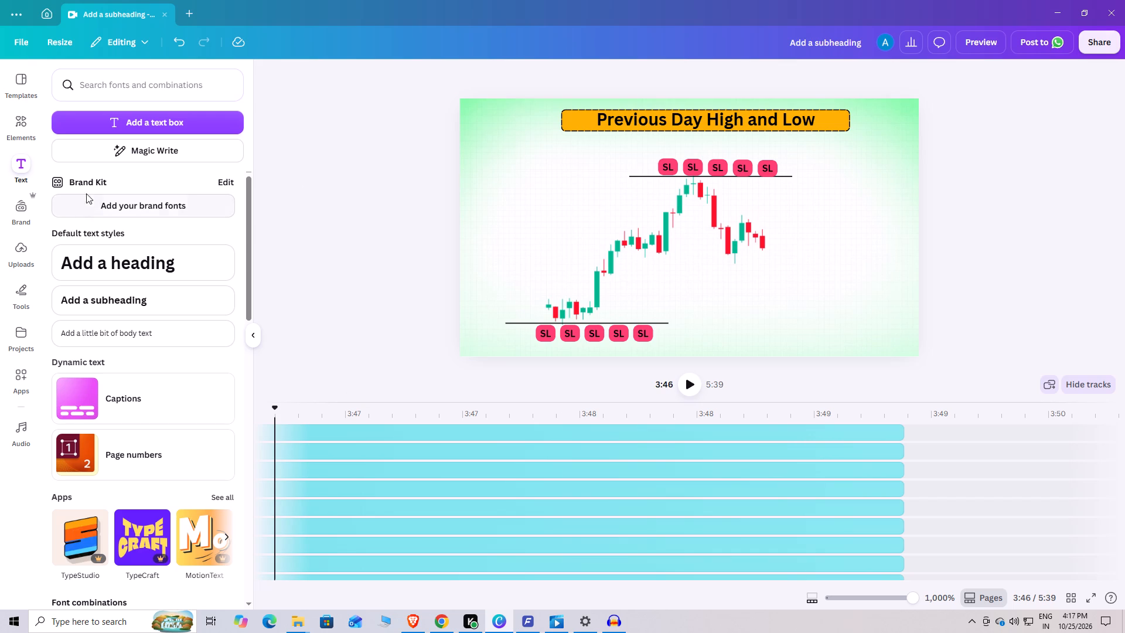
pyautogui.click(21, 164)
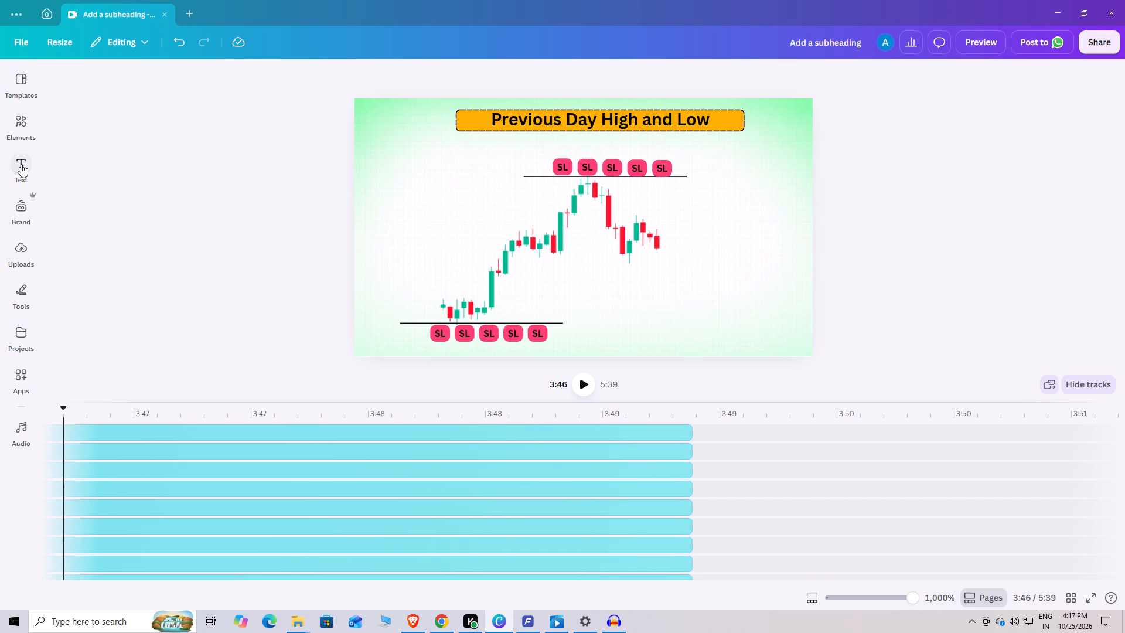
pyautogui.moveTo(63, 410); pyautogui.dragTo(42, 416)
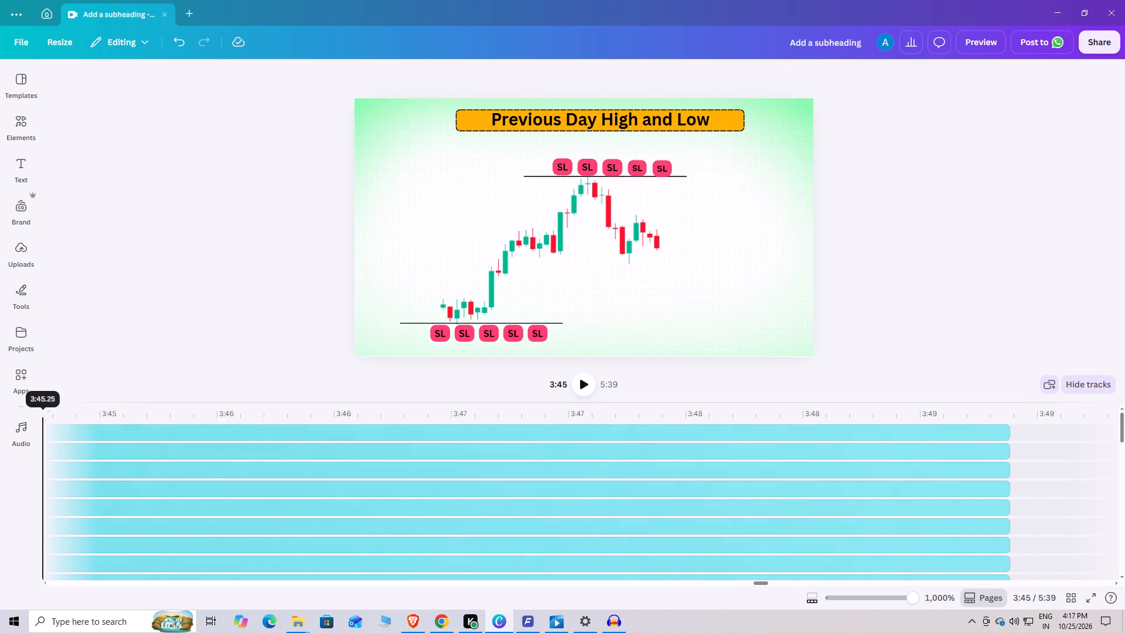
pyautogui.moveTo(42, 416); pyautogui.dragTo(186, 425)
pyautogui.scroll(-5, 234, 437)
pyautogui.scroll(2, 244, 454)
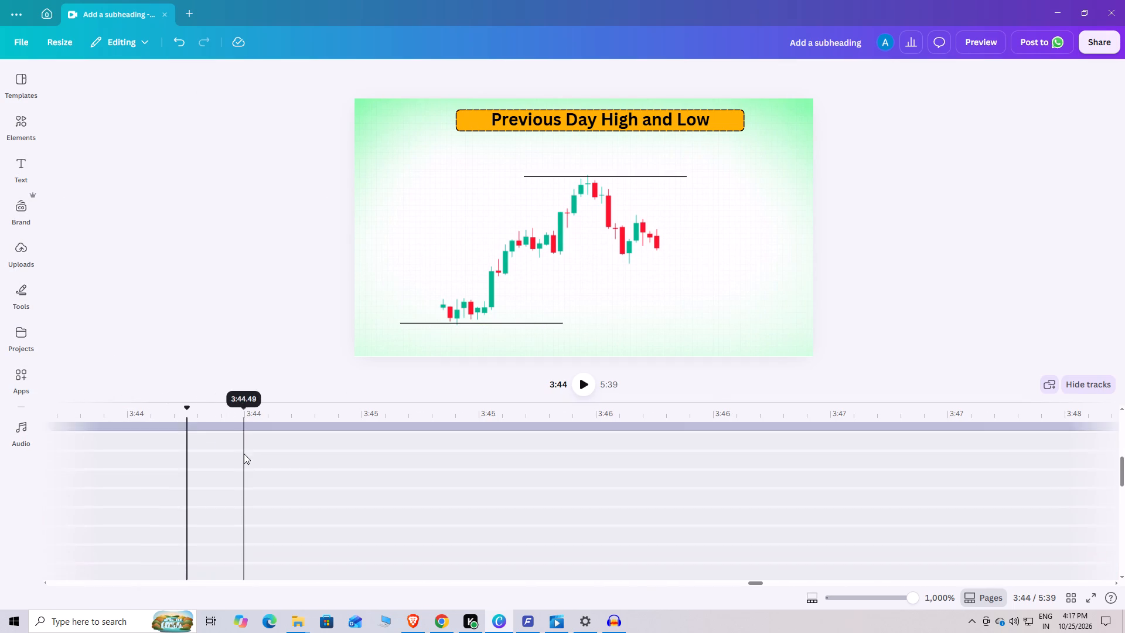
pyautogui.scroll(1, 242, 448)
pyautogui.moveTo(916, 595); pyautogui.dragTo(878, 605)
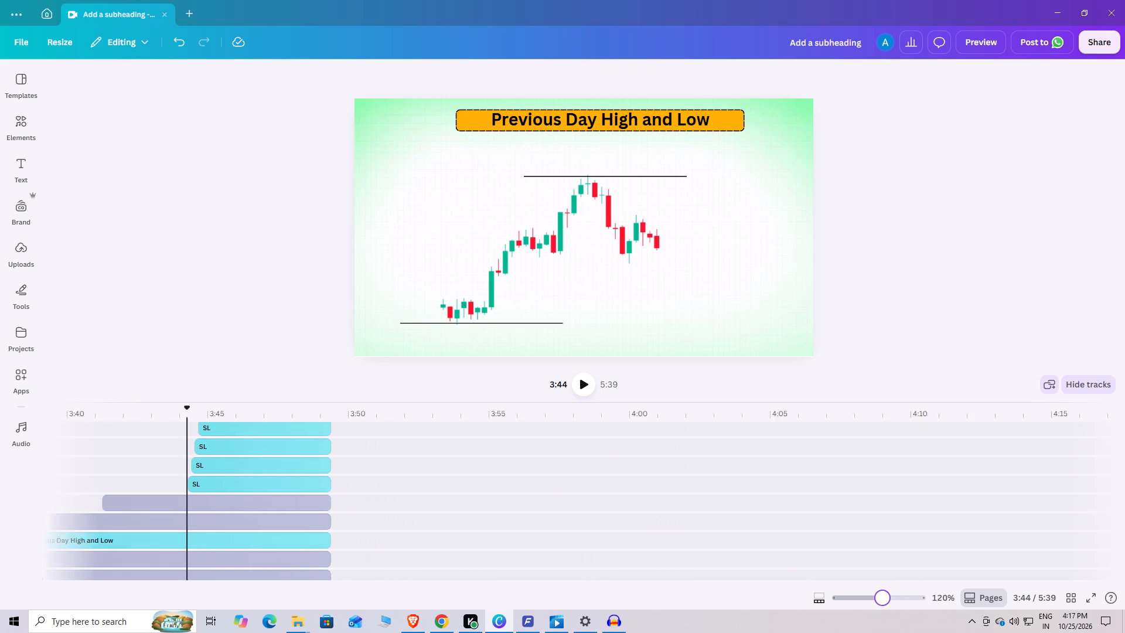
# Add a subheading text reading "1" at about 3:38.5, the start of the Previous Day High and Low scene.
pyautogui.moveTo(878, 605); pyautogui.dragTo(874, 603)
pyautogui.moveTo(183, 407); pyautogui.dragTo(137, 424)
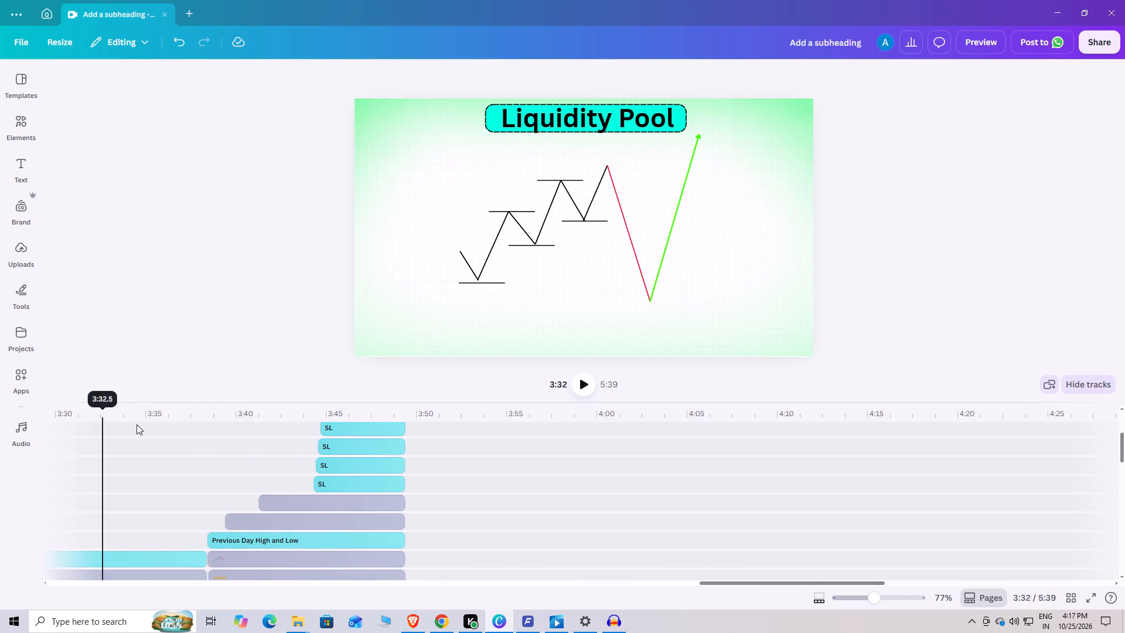
pyautogui.moveTo(137, 424); pyautogui.dragTo(221, 428)
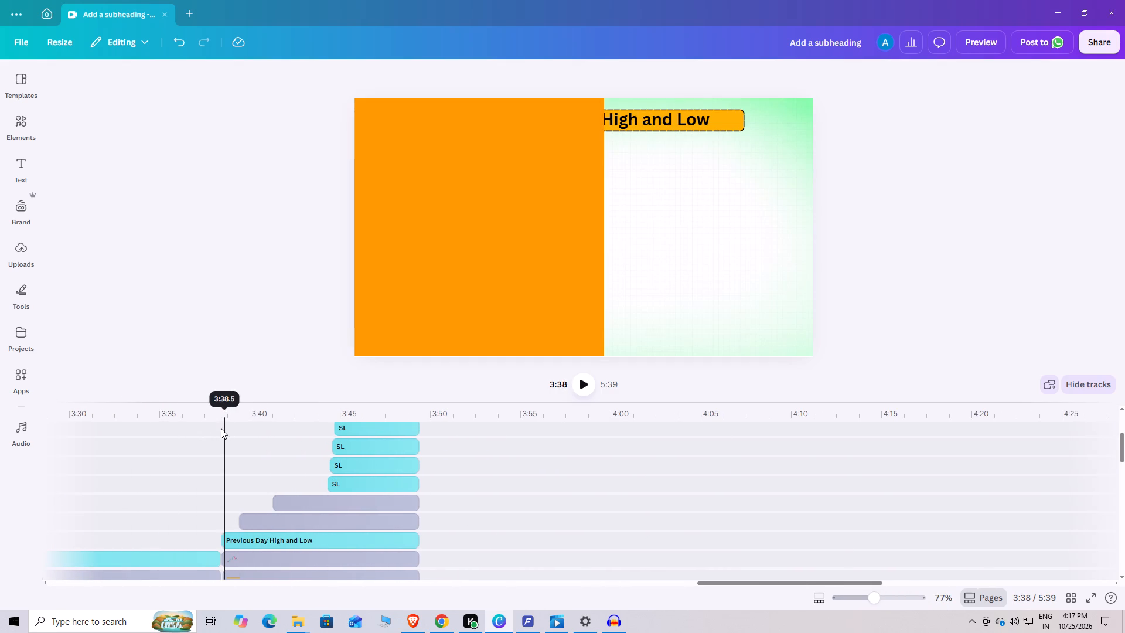
pyautogui.moveTo(221, 428); pyautogui.dragTo(224, 429)
pyautogui.click(22, 169)
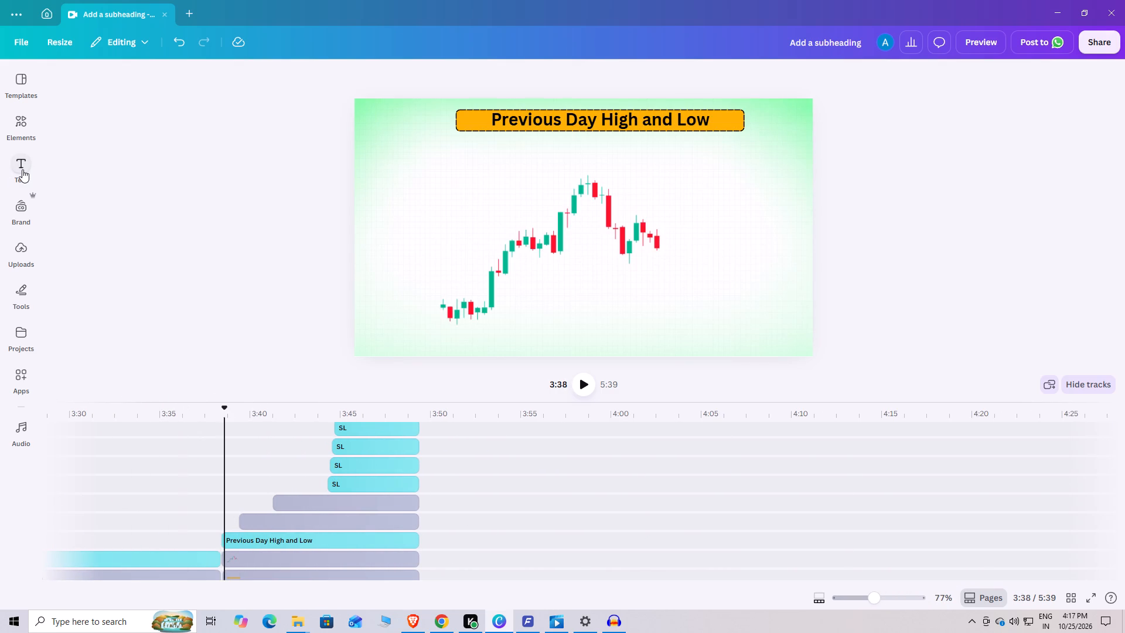
pyautogui.click(118, 301)
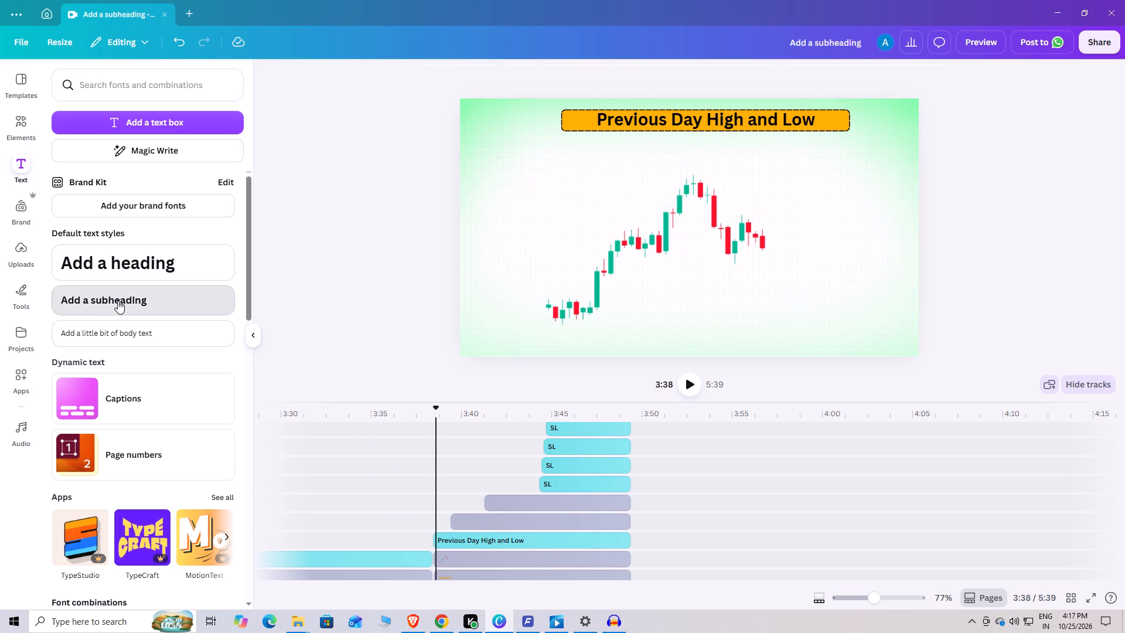
pyautogui.press('1')
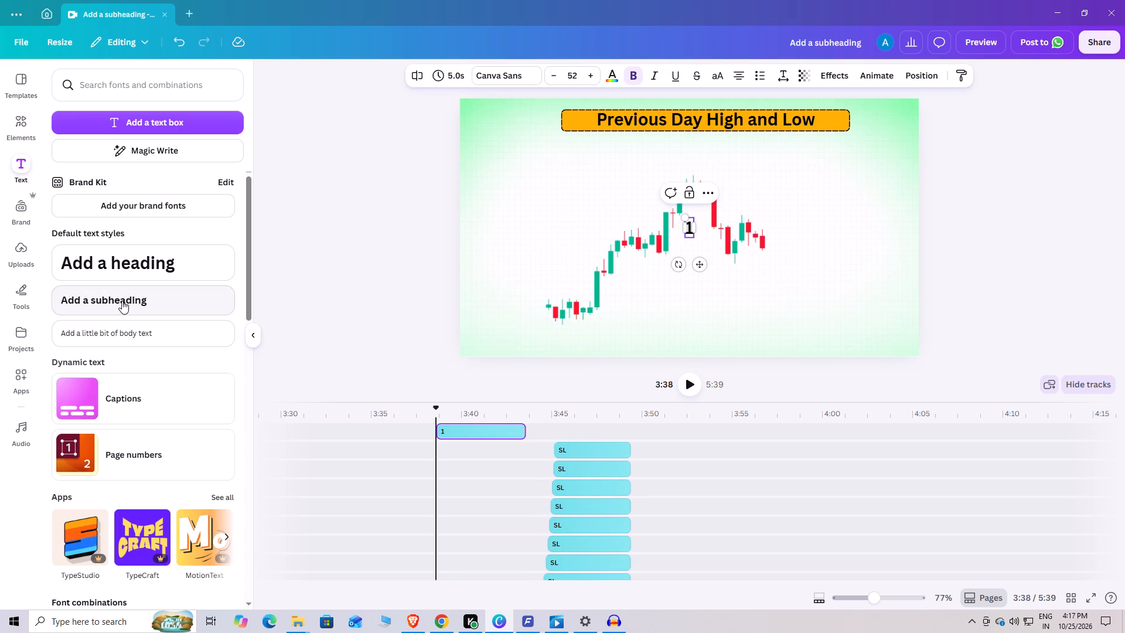
# Enlarge the "1" to font size 153 and place it directly in front of the Previous Day High and Low title.
pyautogui.moveTo(686, 219); pyautogui.dragTo(622, 200)
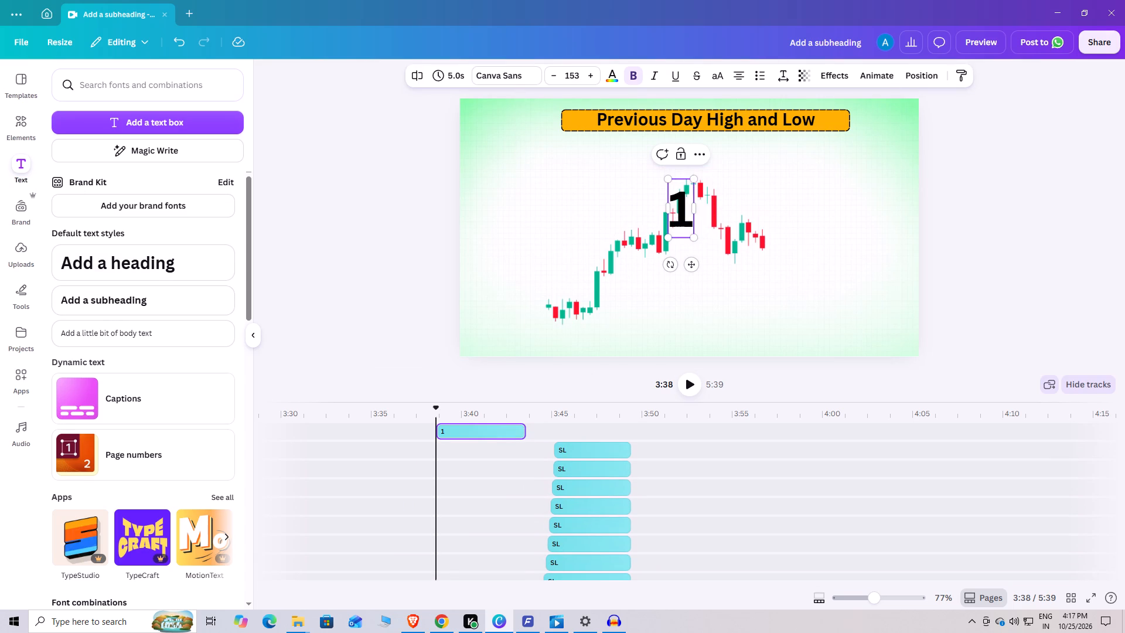
pyautogui.moveTo(684, 221); pyautogui.dragTo(639, 206)
pyautogui.click(366, 196)
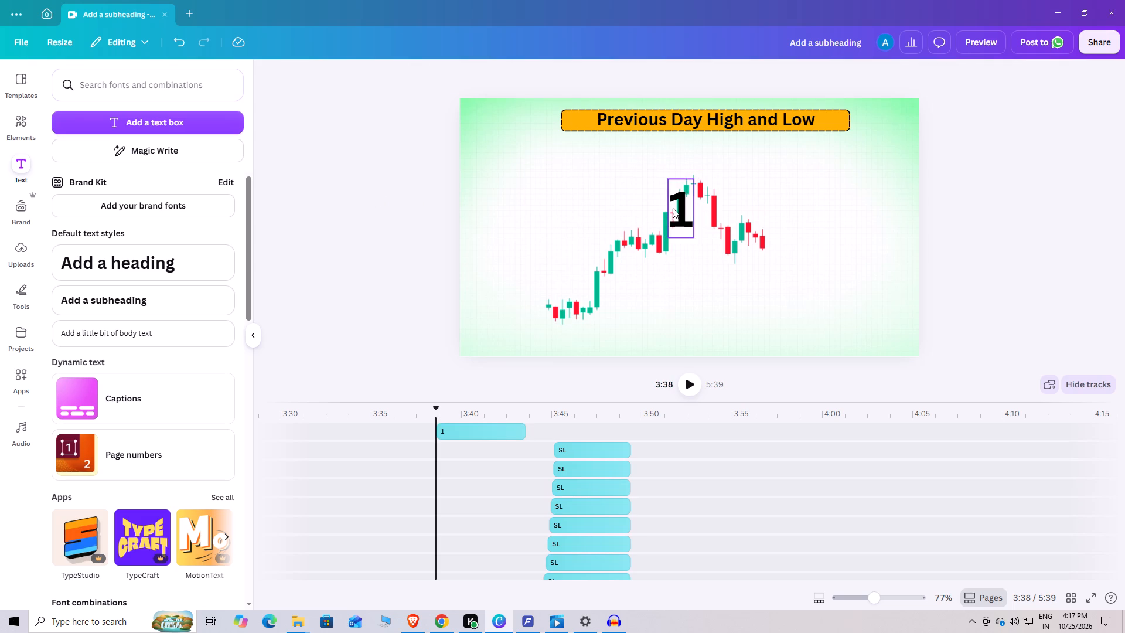
pyautogui.moveTo(673, 208); pyautogui.dragTo(529, 125)
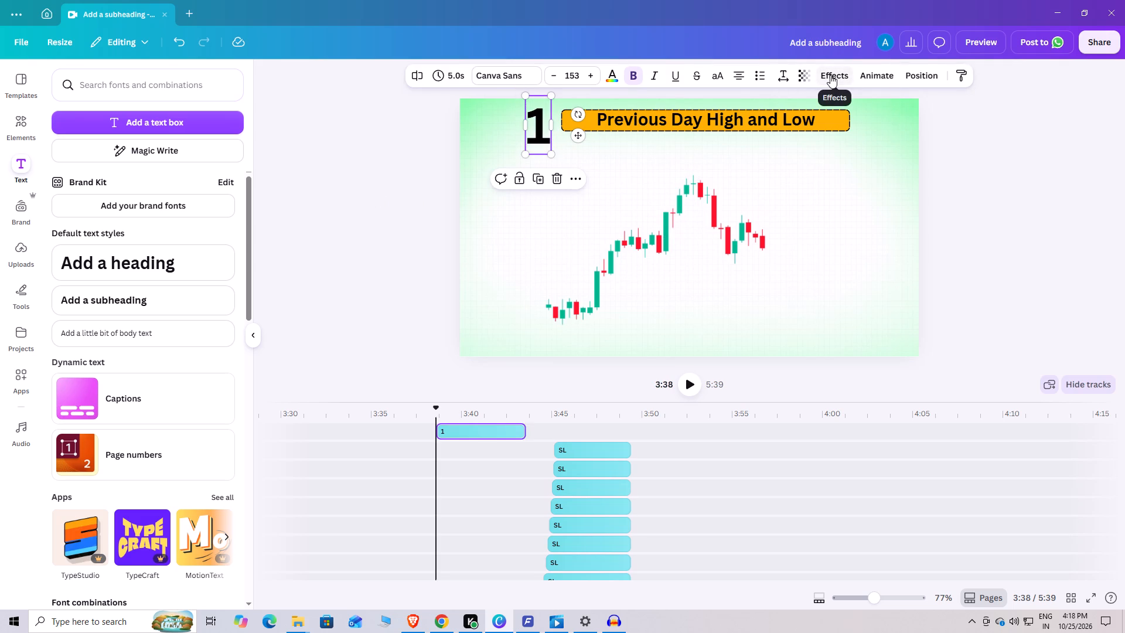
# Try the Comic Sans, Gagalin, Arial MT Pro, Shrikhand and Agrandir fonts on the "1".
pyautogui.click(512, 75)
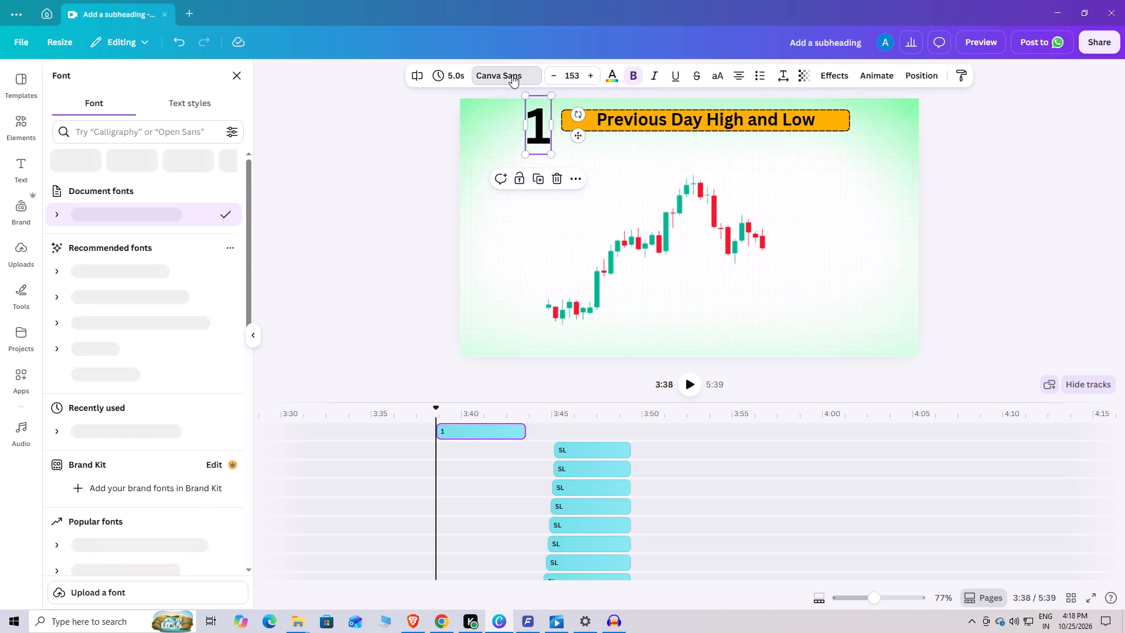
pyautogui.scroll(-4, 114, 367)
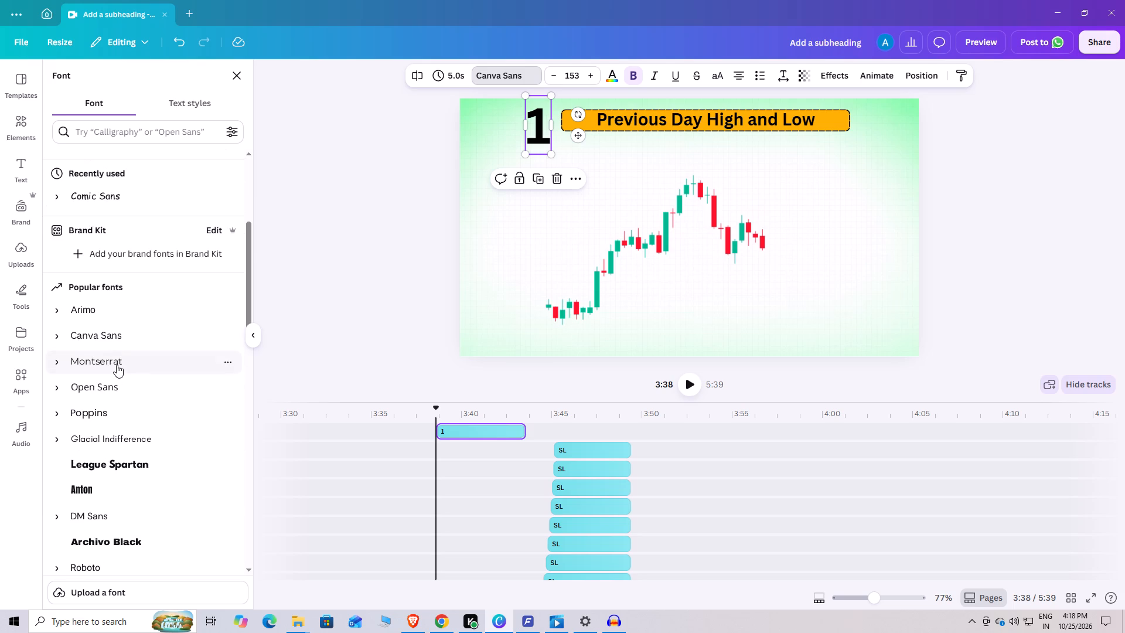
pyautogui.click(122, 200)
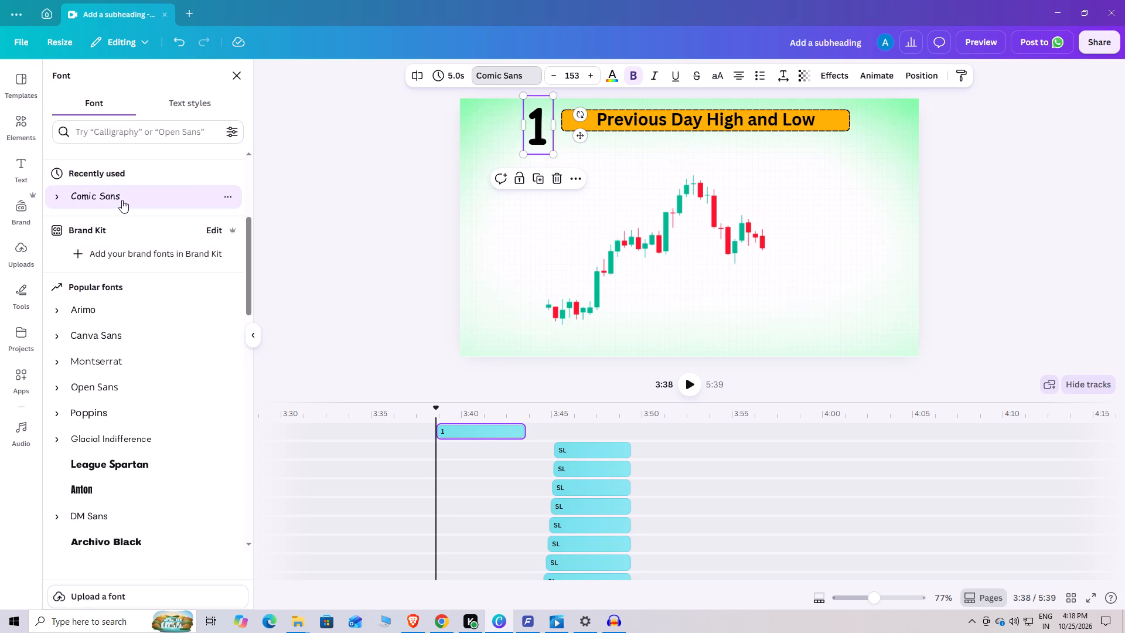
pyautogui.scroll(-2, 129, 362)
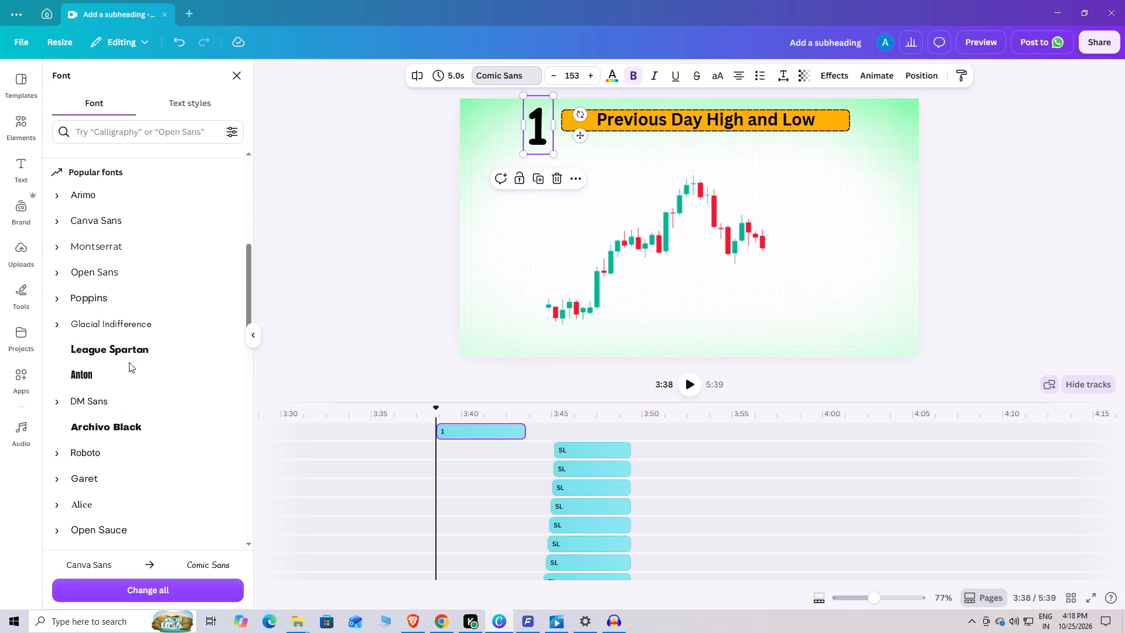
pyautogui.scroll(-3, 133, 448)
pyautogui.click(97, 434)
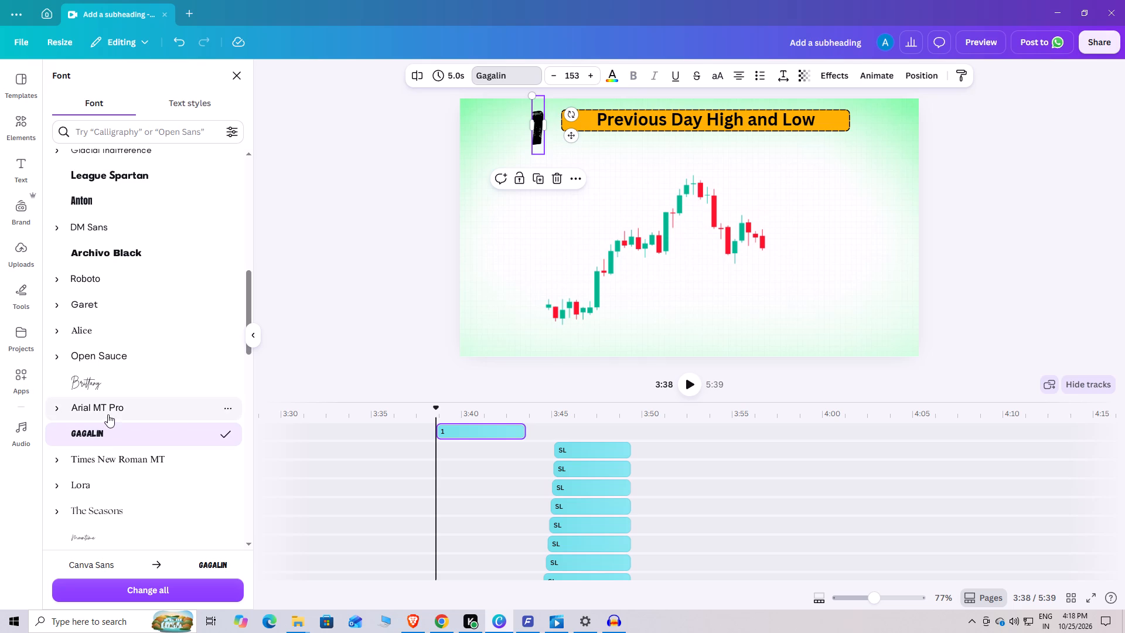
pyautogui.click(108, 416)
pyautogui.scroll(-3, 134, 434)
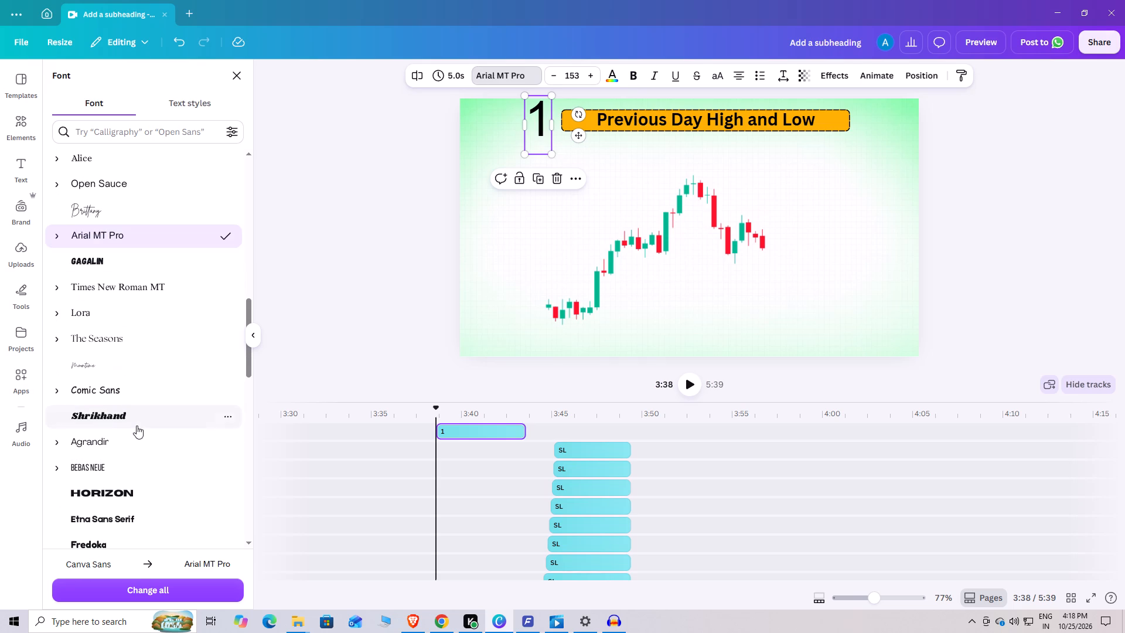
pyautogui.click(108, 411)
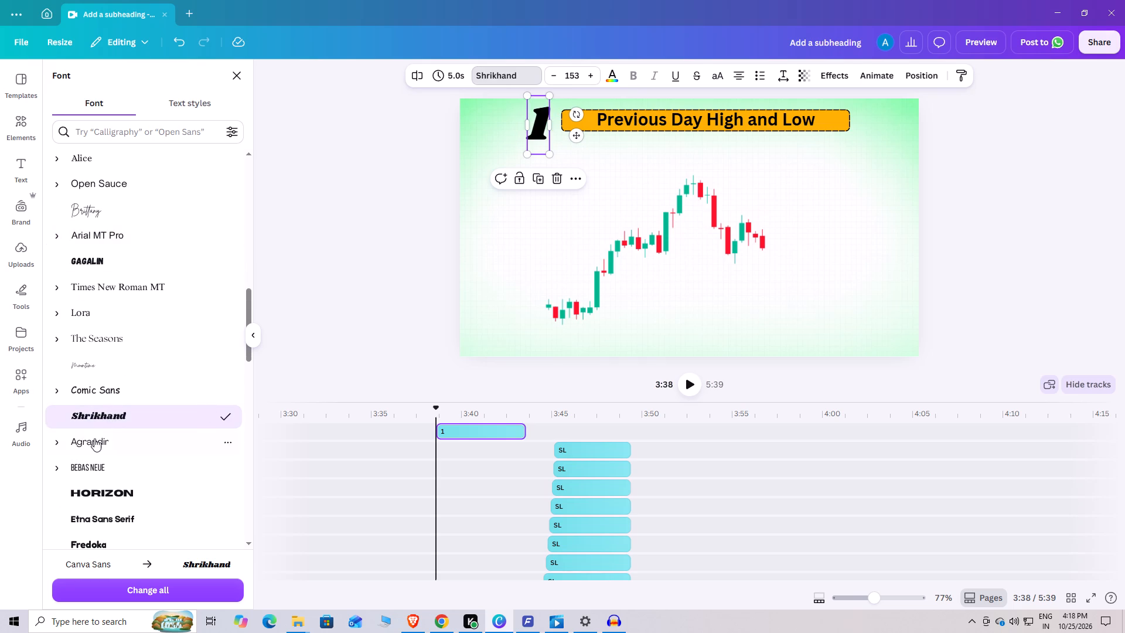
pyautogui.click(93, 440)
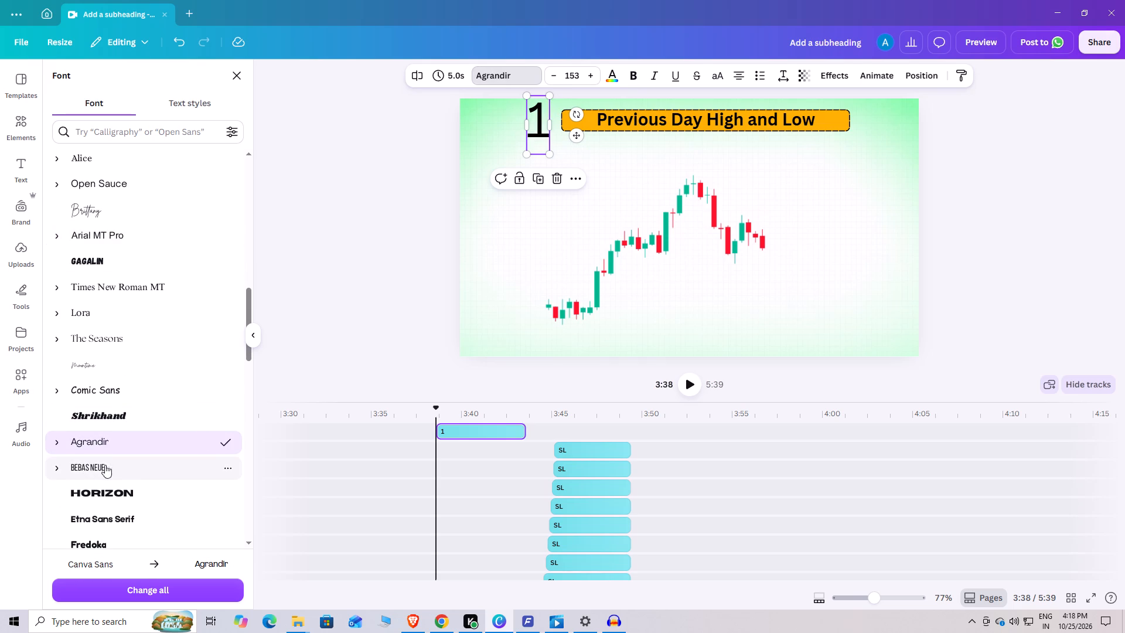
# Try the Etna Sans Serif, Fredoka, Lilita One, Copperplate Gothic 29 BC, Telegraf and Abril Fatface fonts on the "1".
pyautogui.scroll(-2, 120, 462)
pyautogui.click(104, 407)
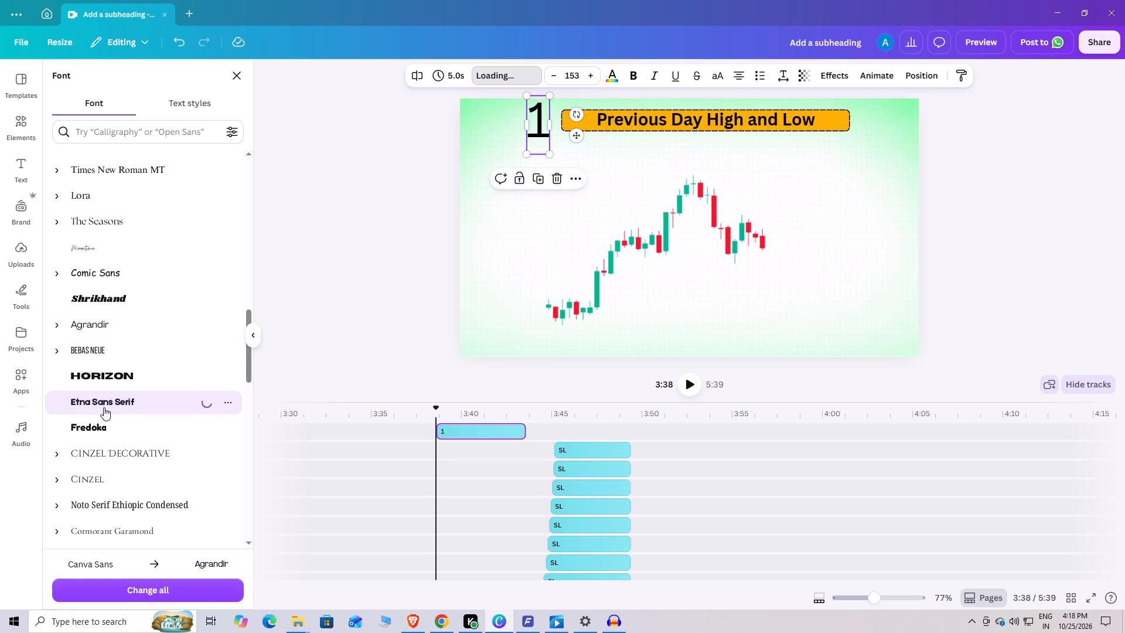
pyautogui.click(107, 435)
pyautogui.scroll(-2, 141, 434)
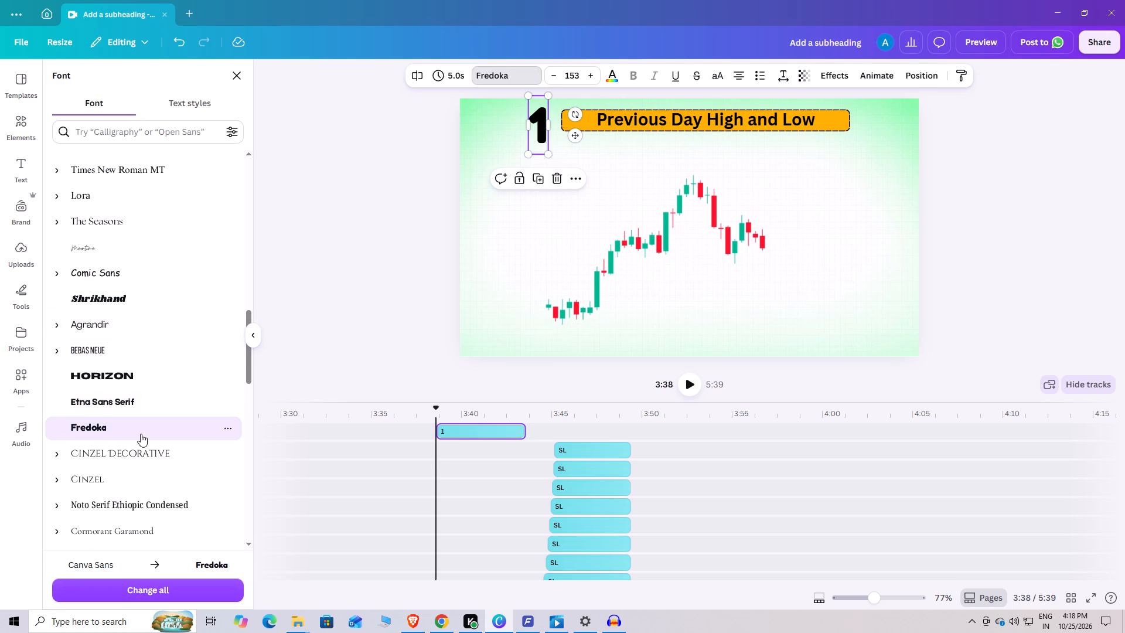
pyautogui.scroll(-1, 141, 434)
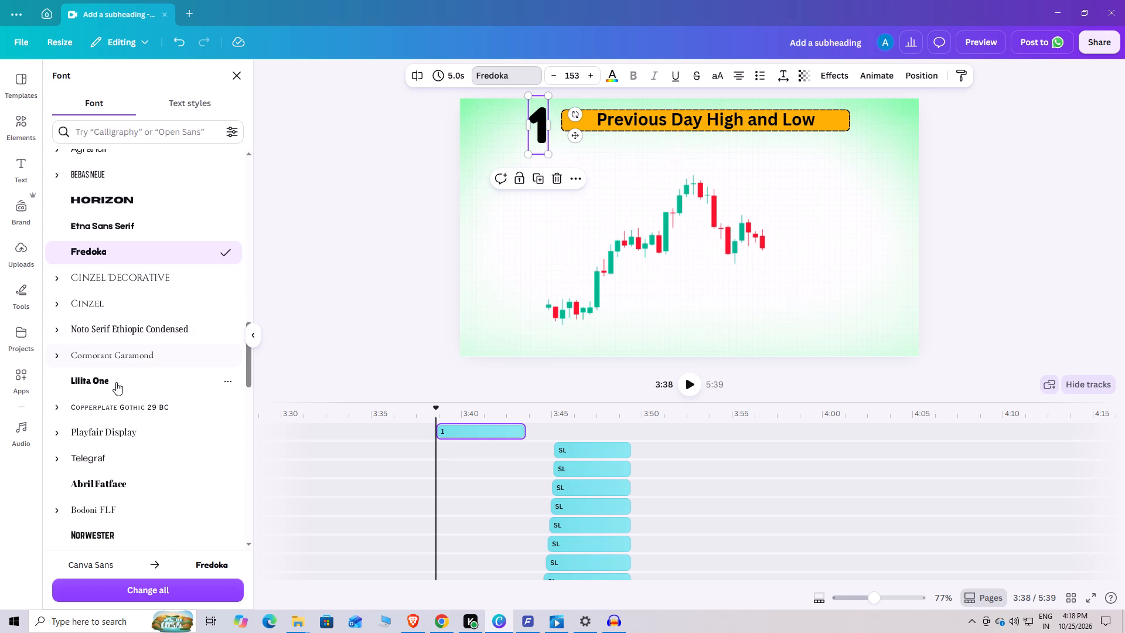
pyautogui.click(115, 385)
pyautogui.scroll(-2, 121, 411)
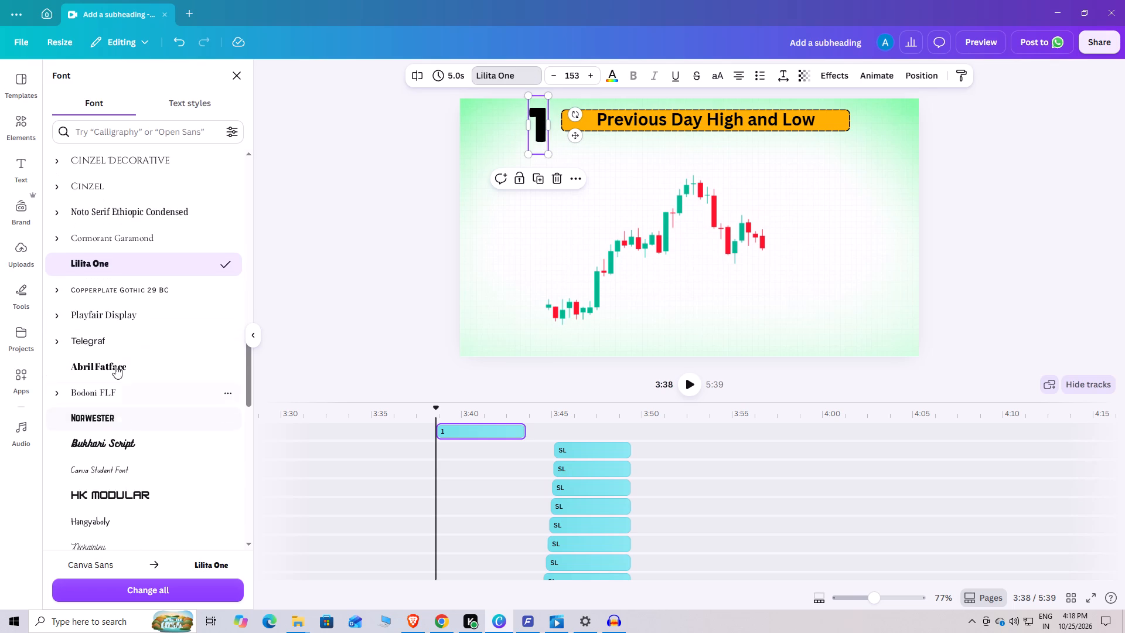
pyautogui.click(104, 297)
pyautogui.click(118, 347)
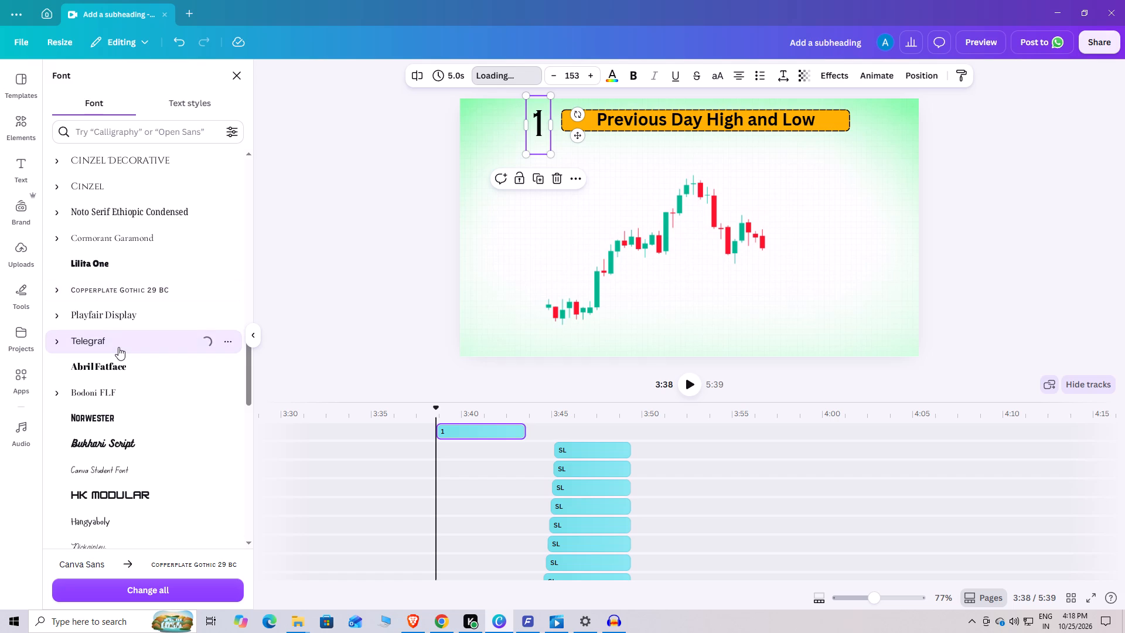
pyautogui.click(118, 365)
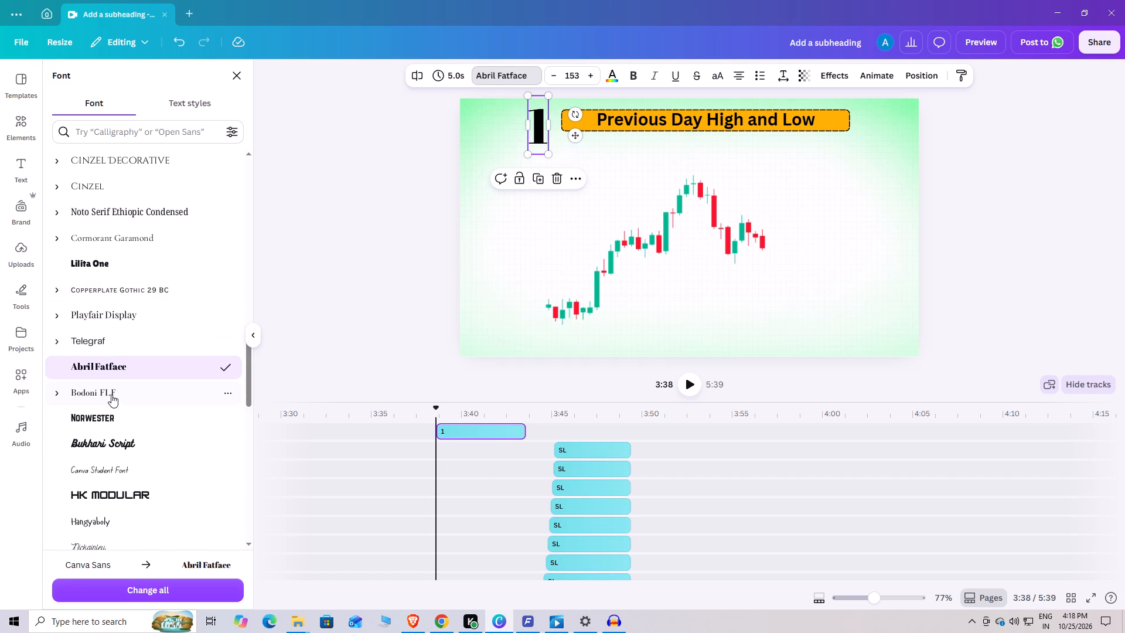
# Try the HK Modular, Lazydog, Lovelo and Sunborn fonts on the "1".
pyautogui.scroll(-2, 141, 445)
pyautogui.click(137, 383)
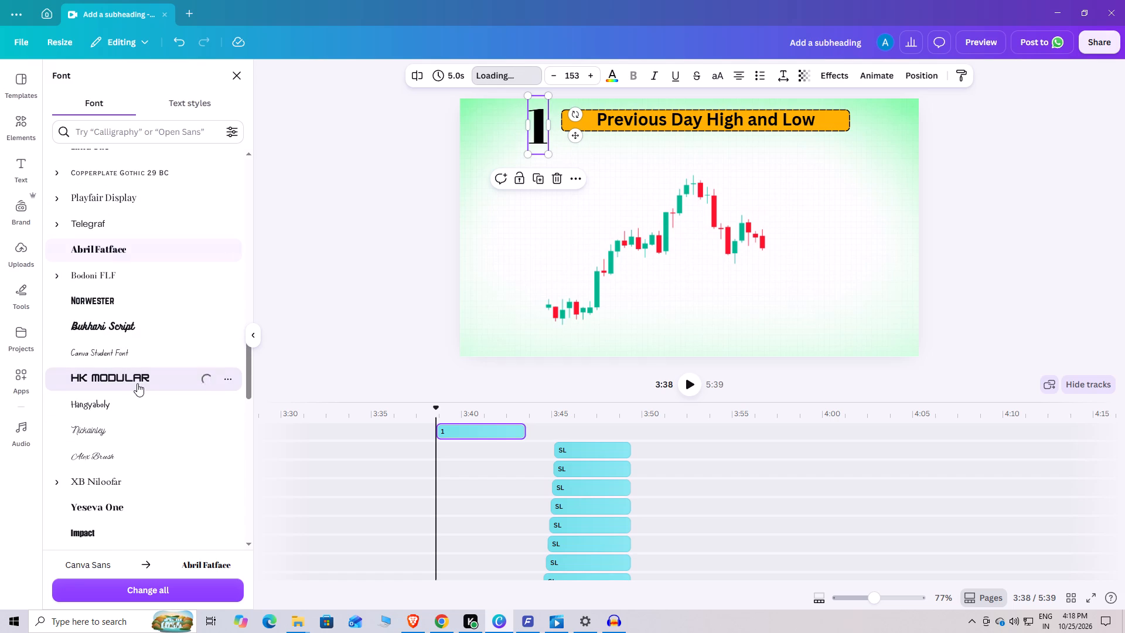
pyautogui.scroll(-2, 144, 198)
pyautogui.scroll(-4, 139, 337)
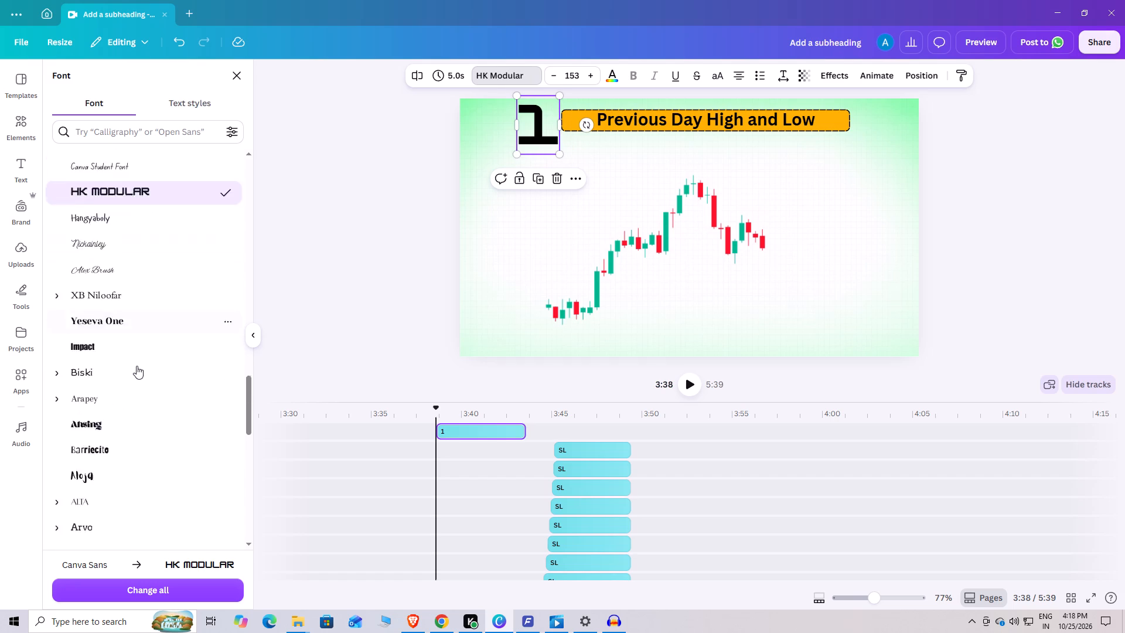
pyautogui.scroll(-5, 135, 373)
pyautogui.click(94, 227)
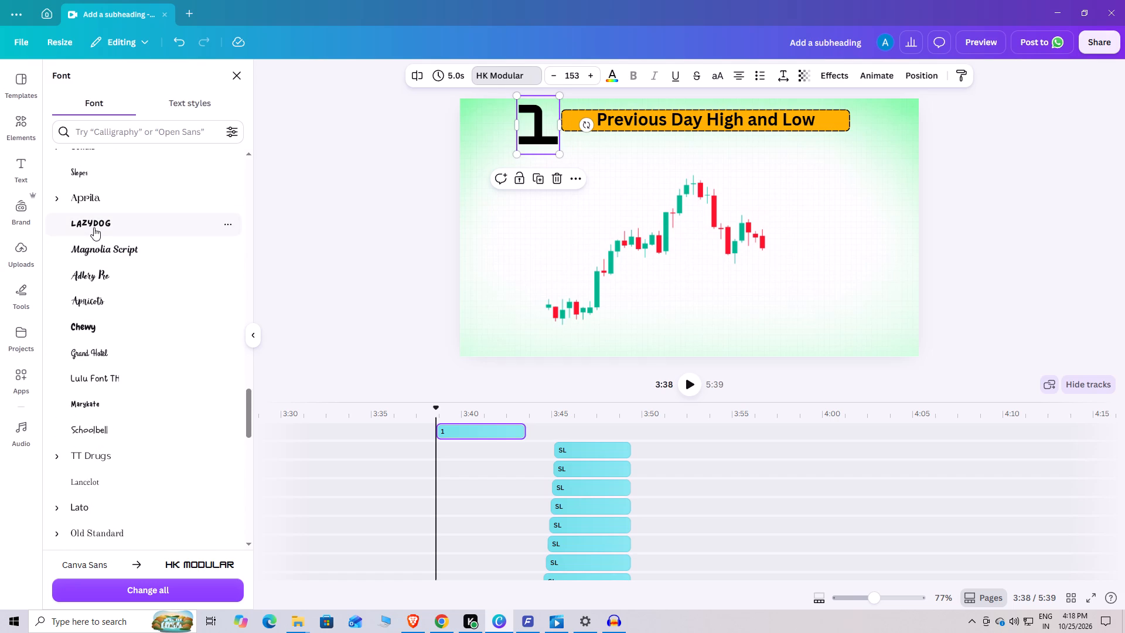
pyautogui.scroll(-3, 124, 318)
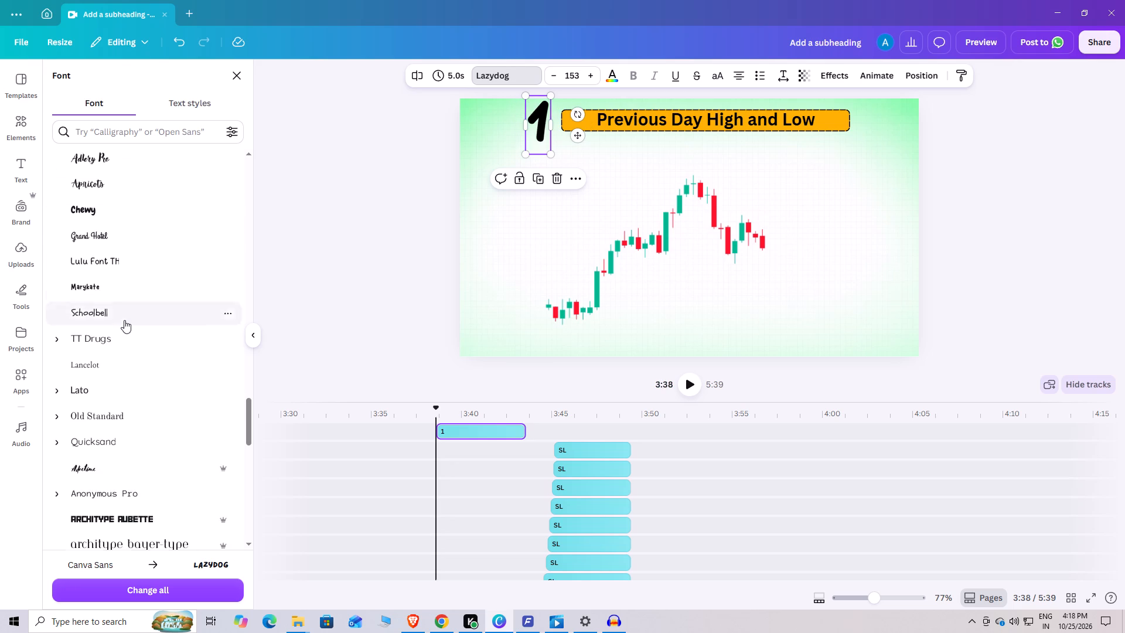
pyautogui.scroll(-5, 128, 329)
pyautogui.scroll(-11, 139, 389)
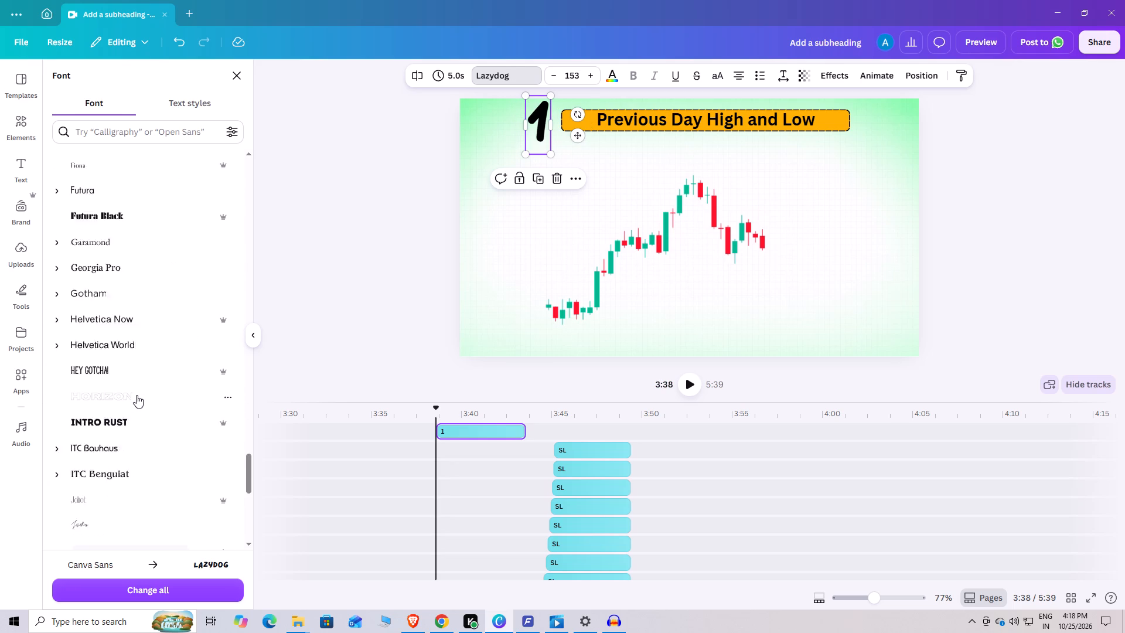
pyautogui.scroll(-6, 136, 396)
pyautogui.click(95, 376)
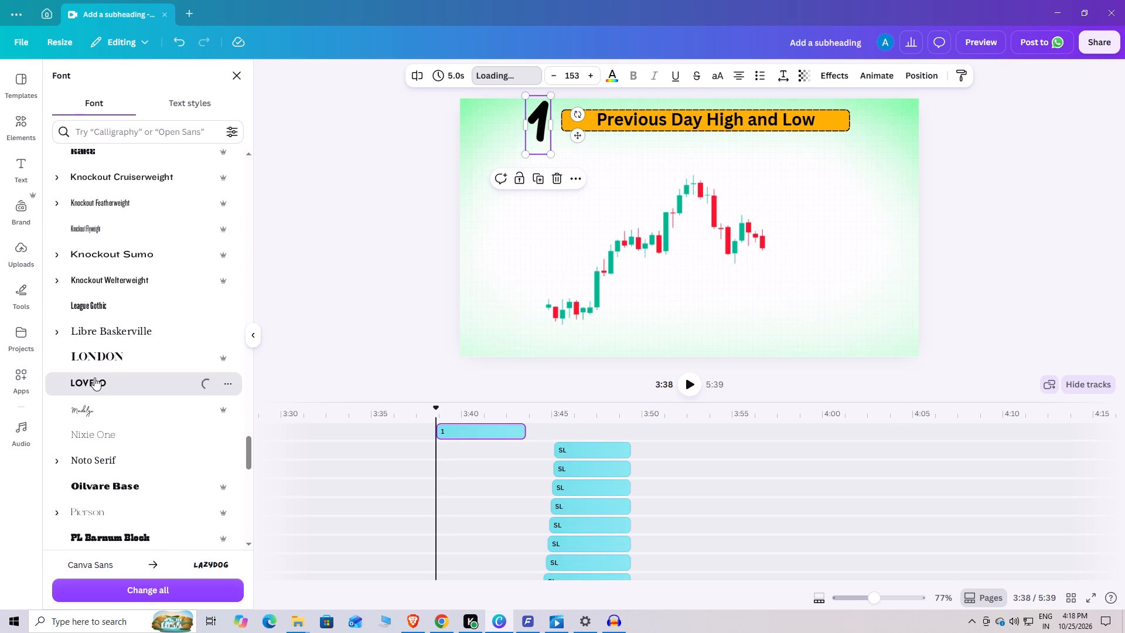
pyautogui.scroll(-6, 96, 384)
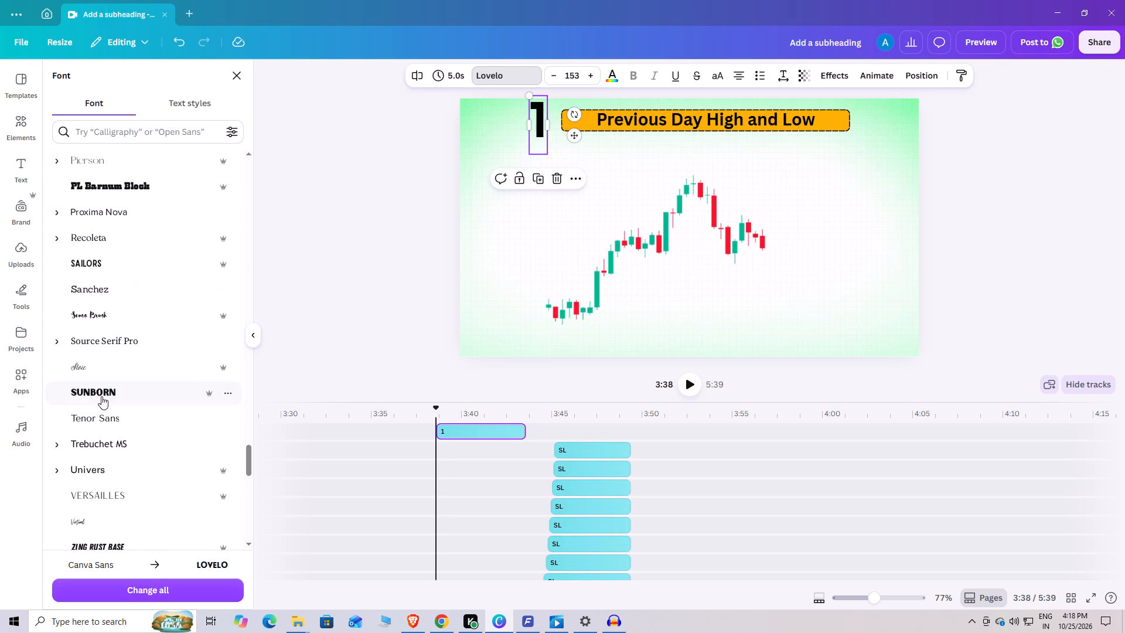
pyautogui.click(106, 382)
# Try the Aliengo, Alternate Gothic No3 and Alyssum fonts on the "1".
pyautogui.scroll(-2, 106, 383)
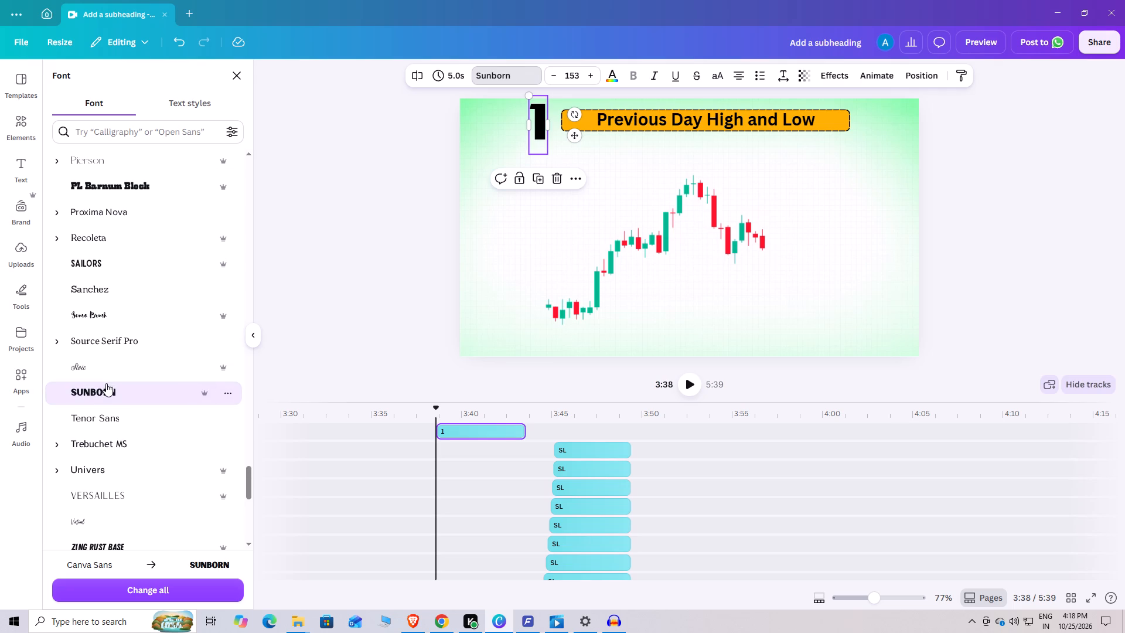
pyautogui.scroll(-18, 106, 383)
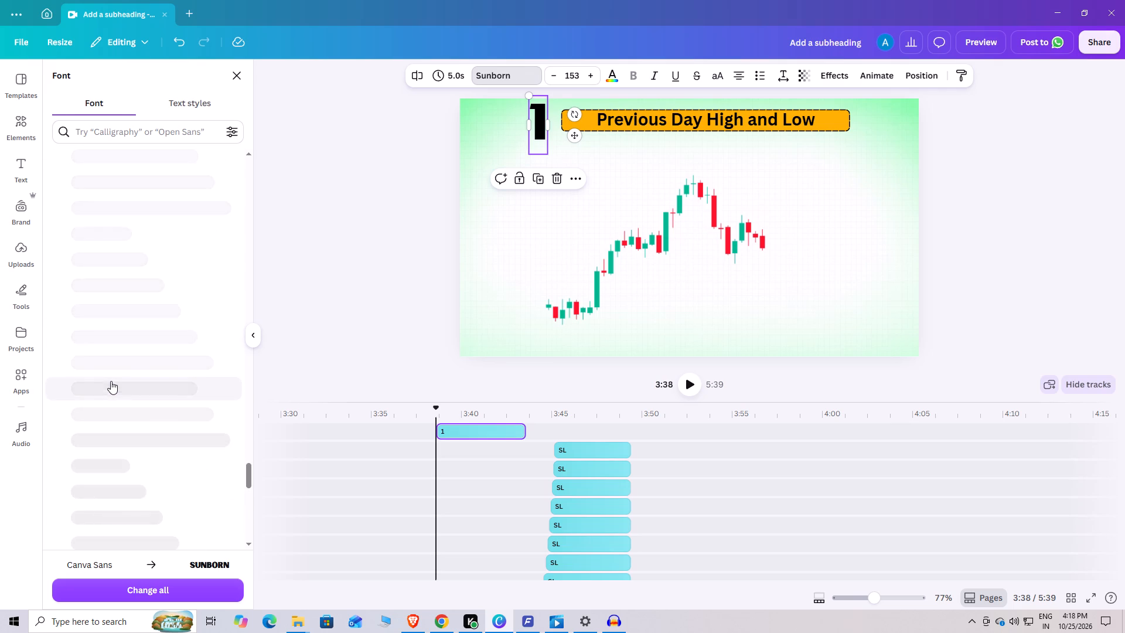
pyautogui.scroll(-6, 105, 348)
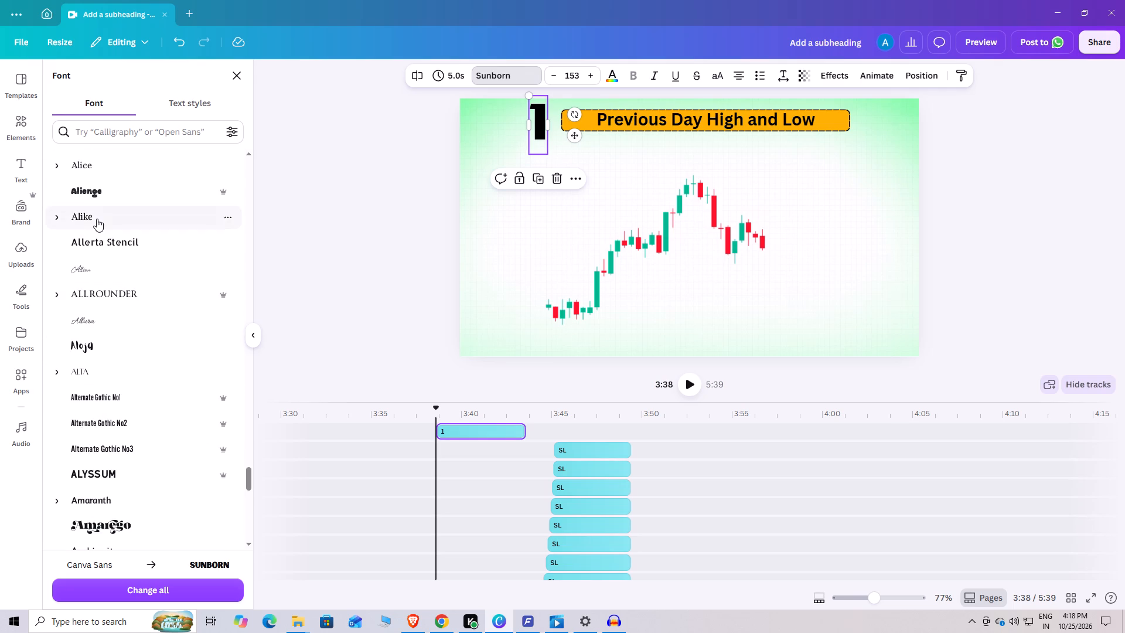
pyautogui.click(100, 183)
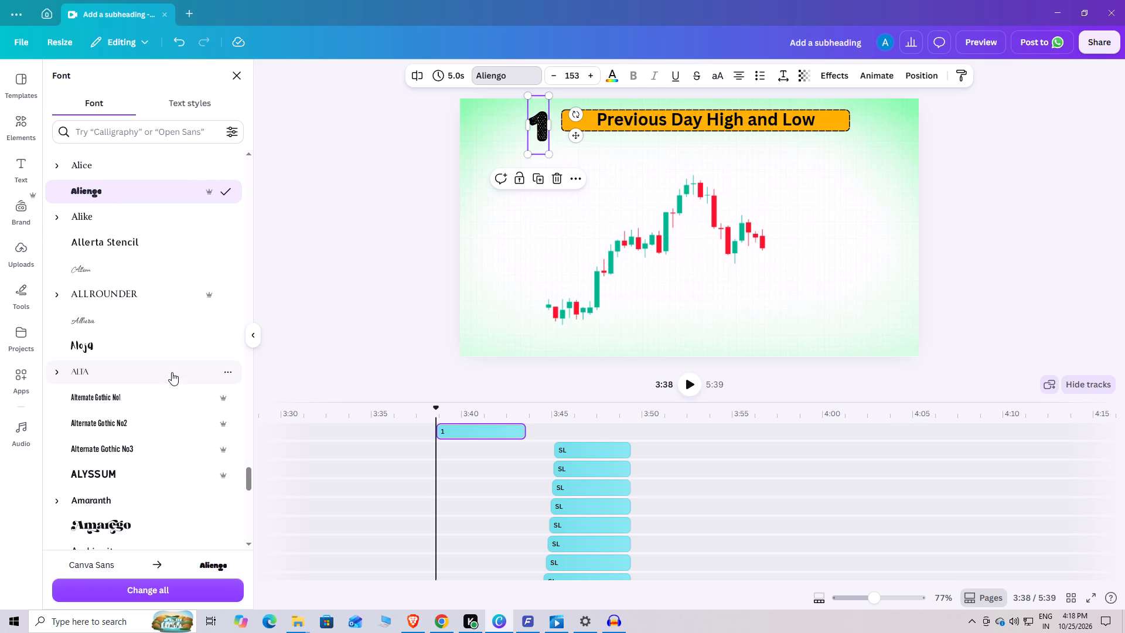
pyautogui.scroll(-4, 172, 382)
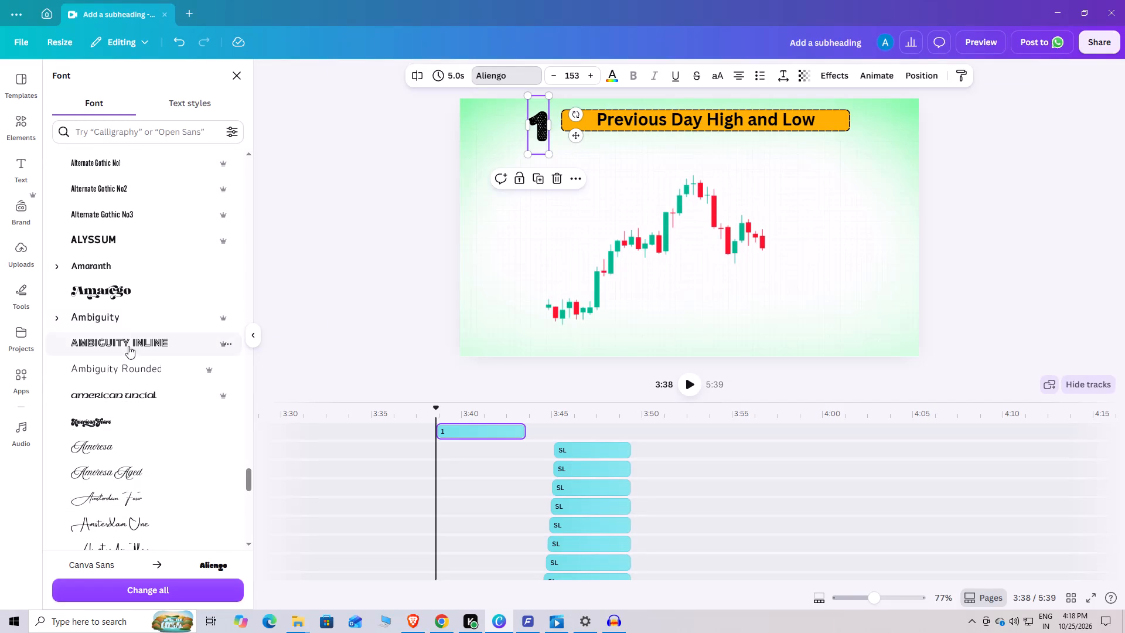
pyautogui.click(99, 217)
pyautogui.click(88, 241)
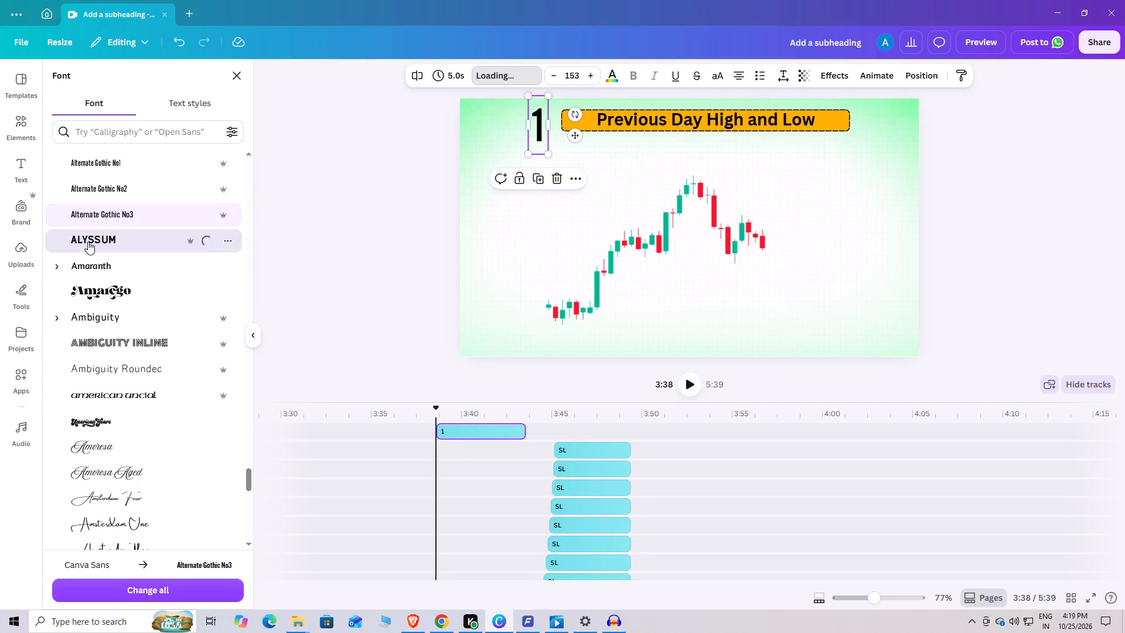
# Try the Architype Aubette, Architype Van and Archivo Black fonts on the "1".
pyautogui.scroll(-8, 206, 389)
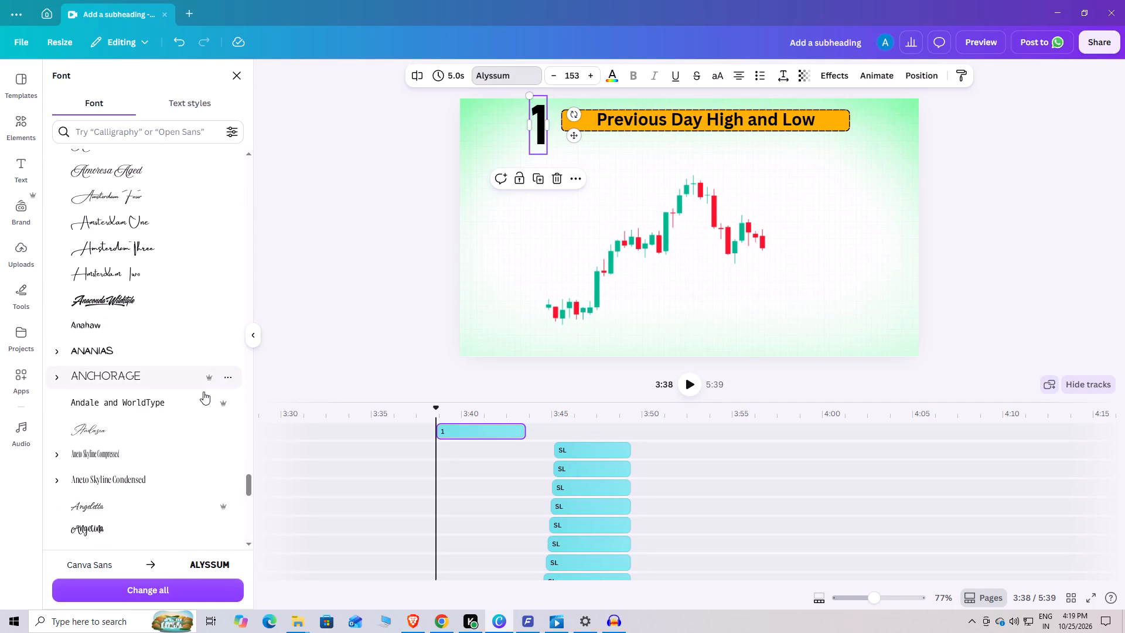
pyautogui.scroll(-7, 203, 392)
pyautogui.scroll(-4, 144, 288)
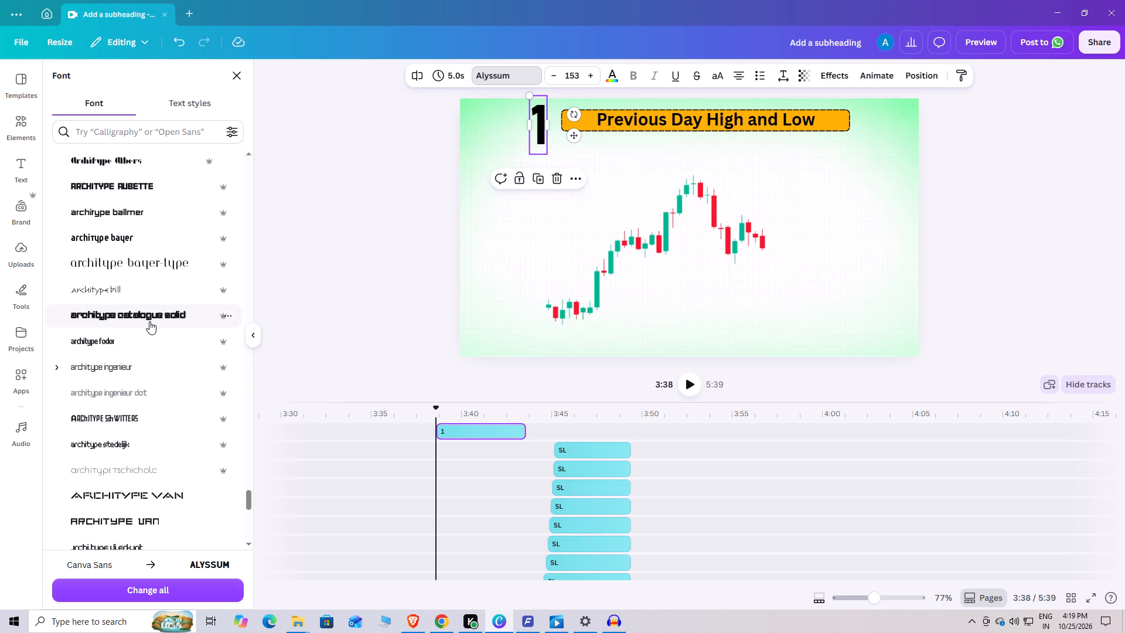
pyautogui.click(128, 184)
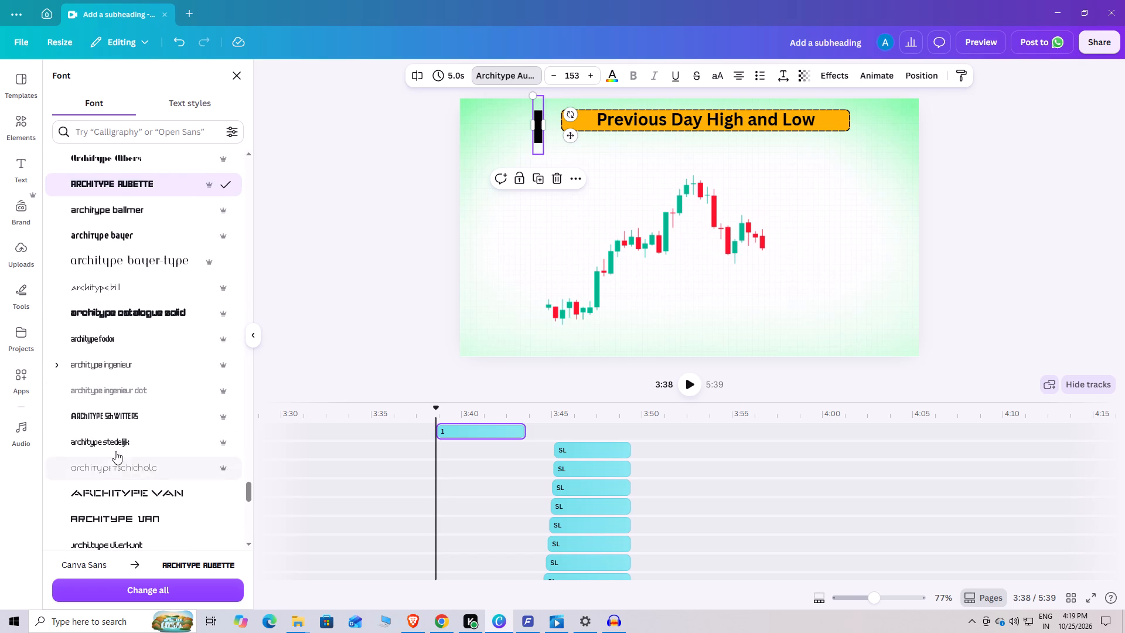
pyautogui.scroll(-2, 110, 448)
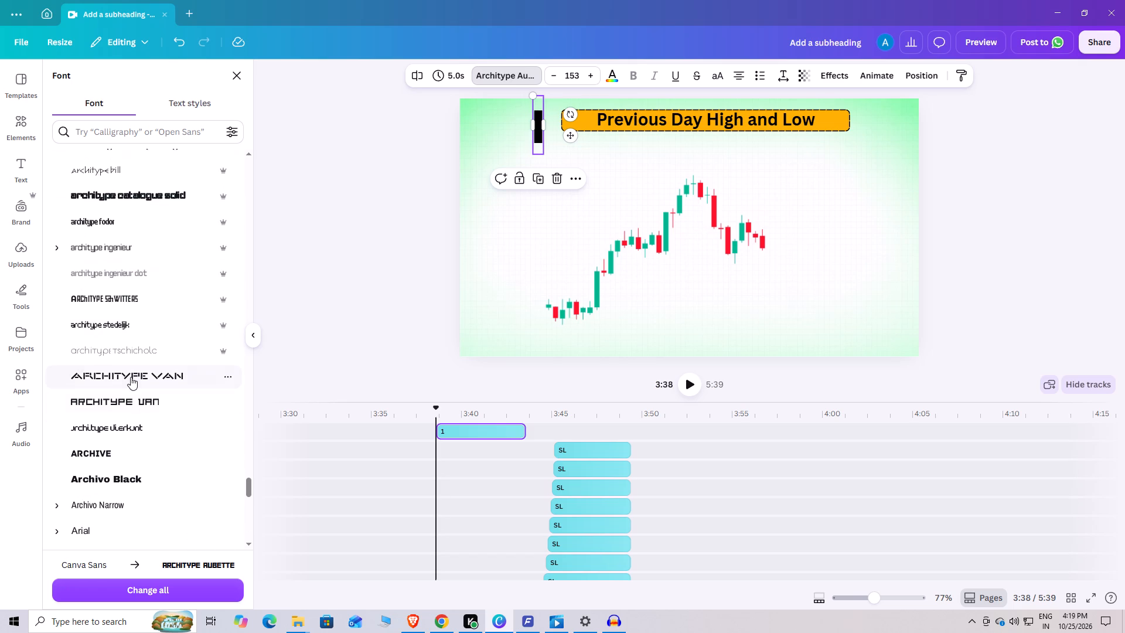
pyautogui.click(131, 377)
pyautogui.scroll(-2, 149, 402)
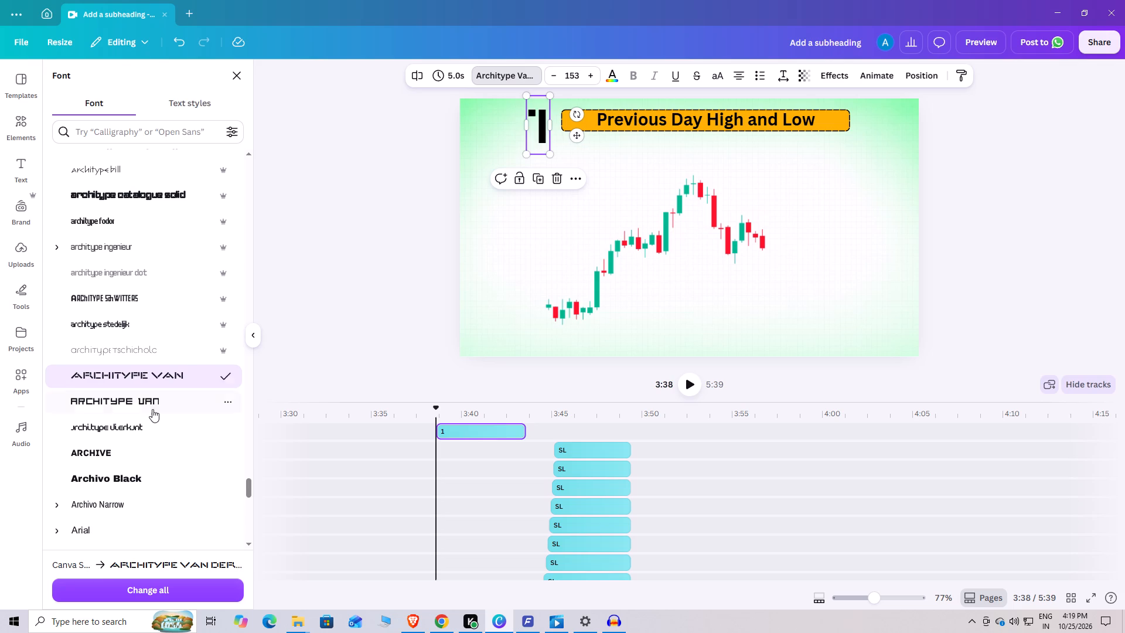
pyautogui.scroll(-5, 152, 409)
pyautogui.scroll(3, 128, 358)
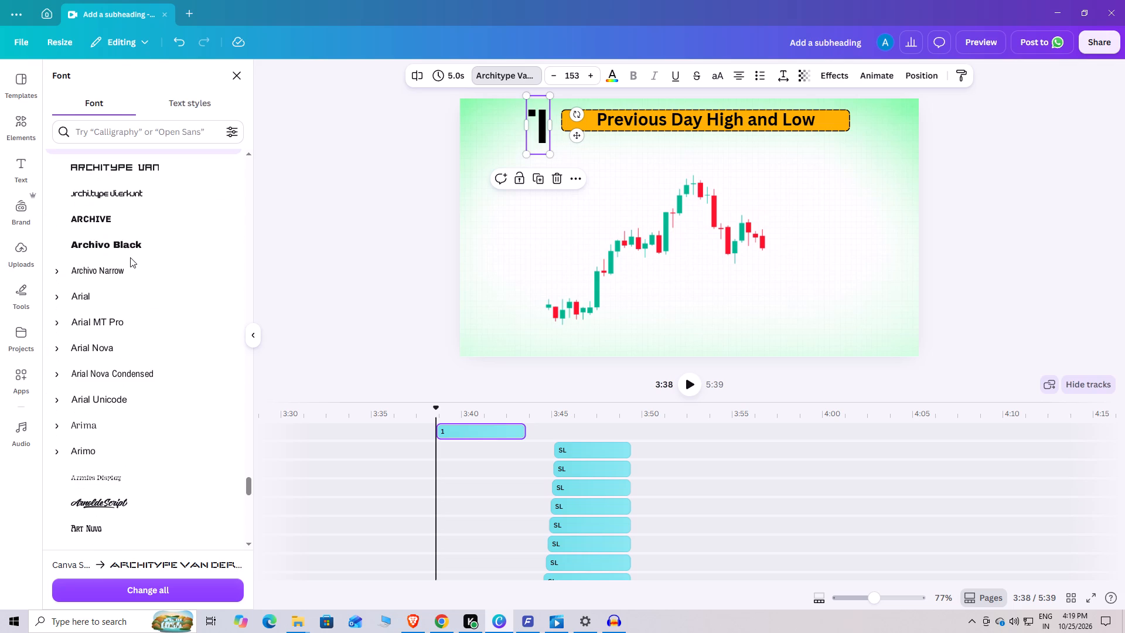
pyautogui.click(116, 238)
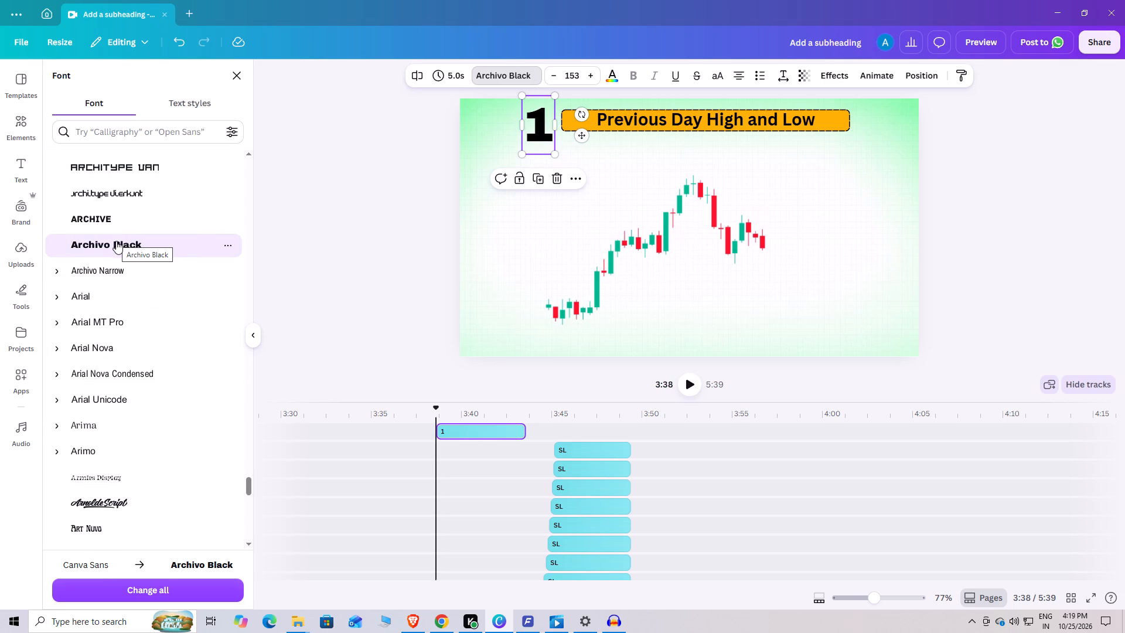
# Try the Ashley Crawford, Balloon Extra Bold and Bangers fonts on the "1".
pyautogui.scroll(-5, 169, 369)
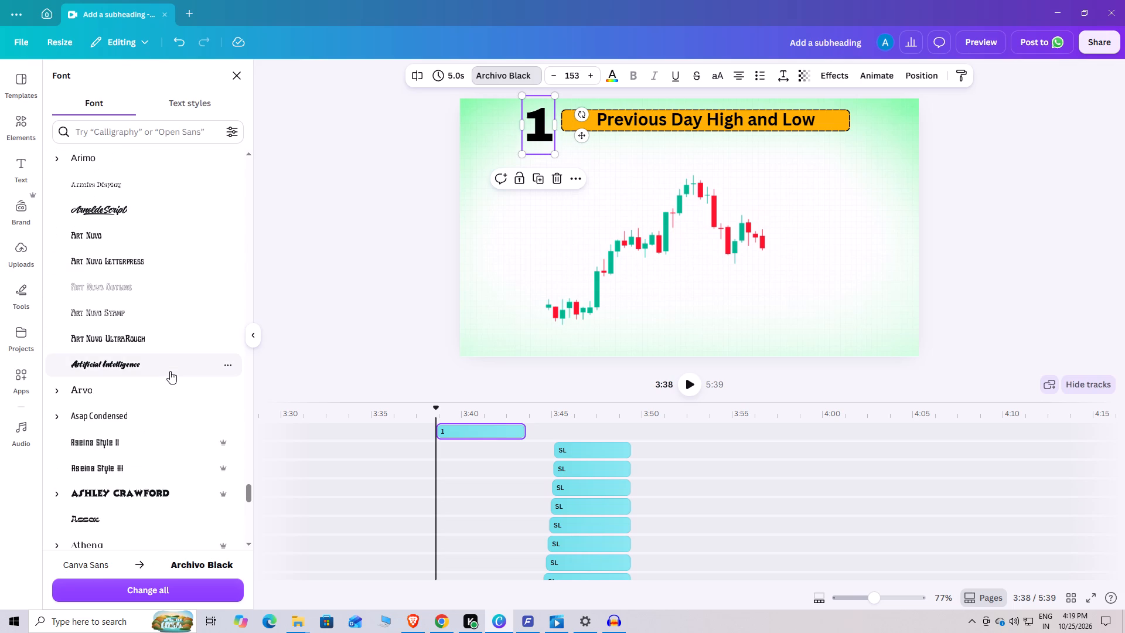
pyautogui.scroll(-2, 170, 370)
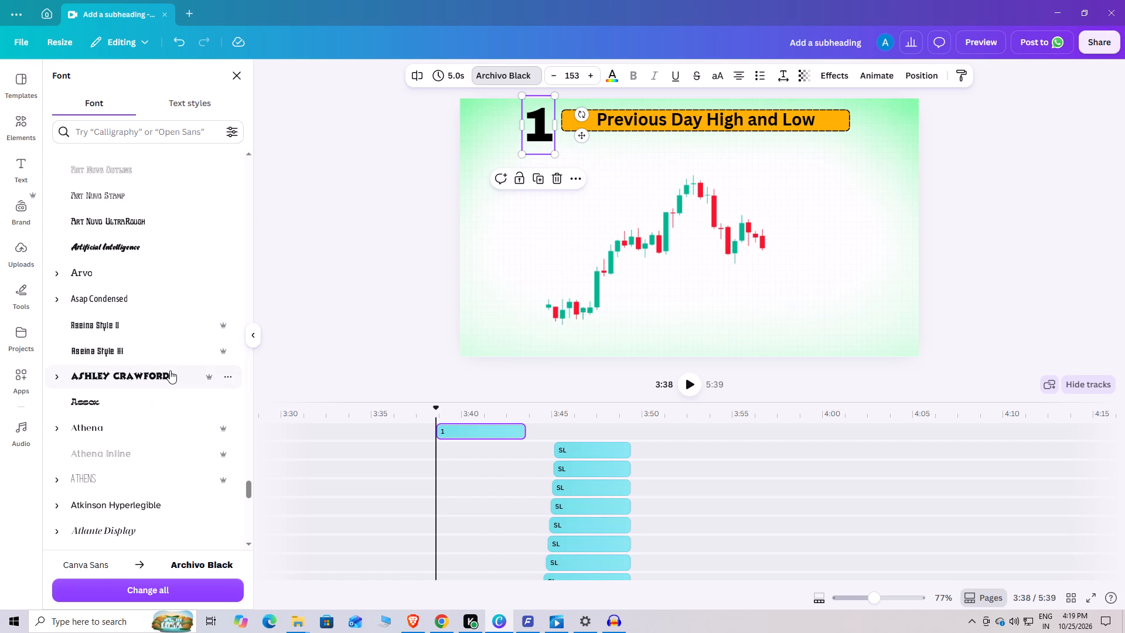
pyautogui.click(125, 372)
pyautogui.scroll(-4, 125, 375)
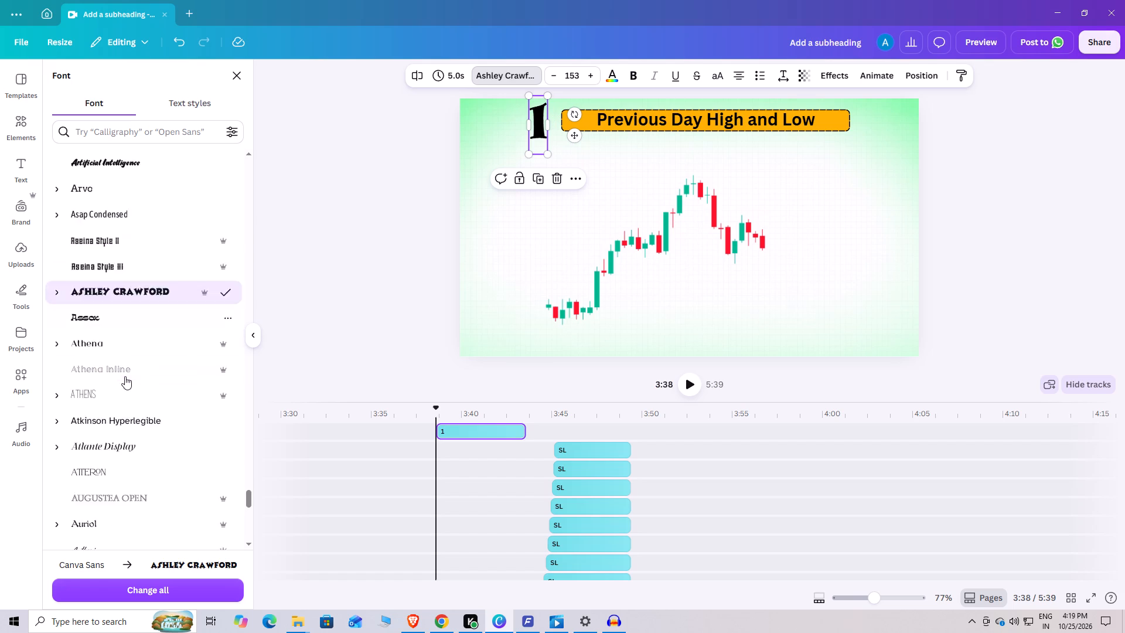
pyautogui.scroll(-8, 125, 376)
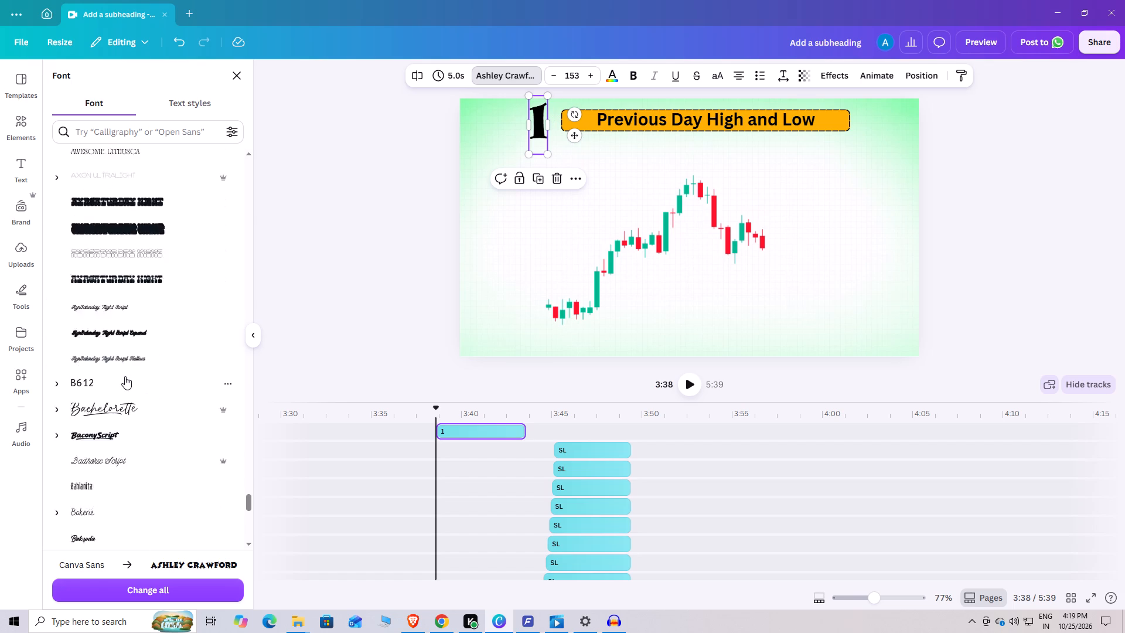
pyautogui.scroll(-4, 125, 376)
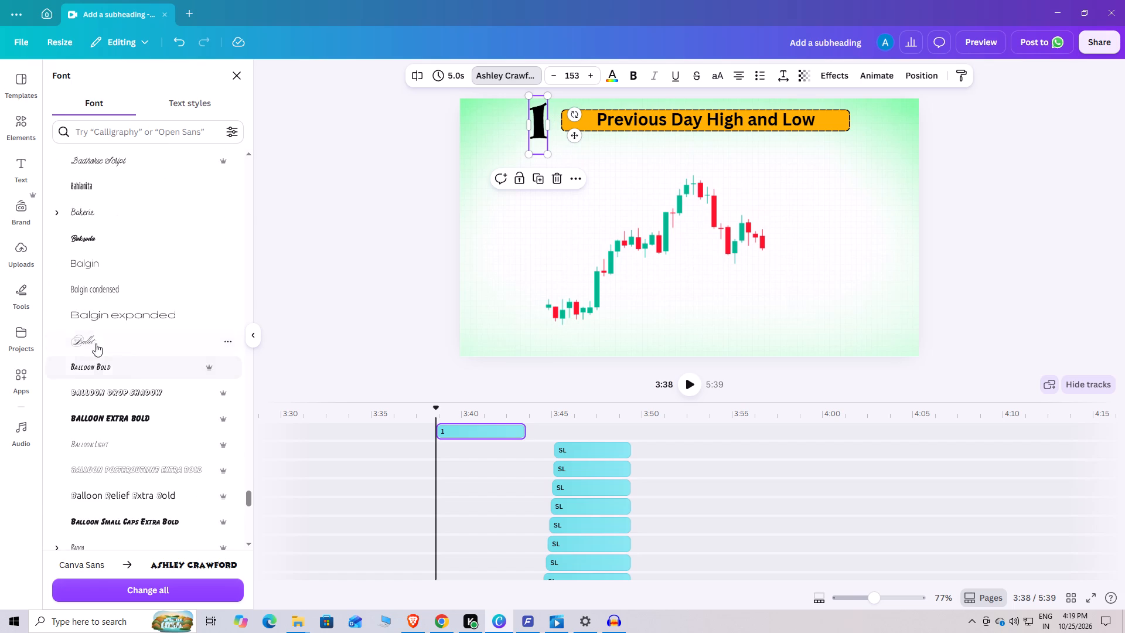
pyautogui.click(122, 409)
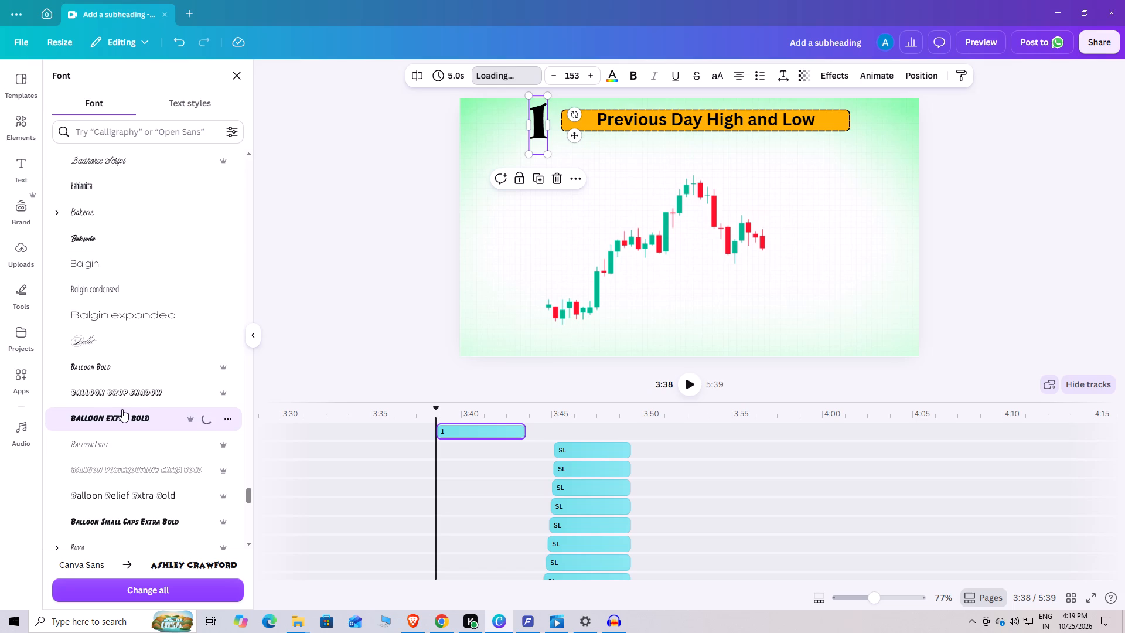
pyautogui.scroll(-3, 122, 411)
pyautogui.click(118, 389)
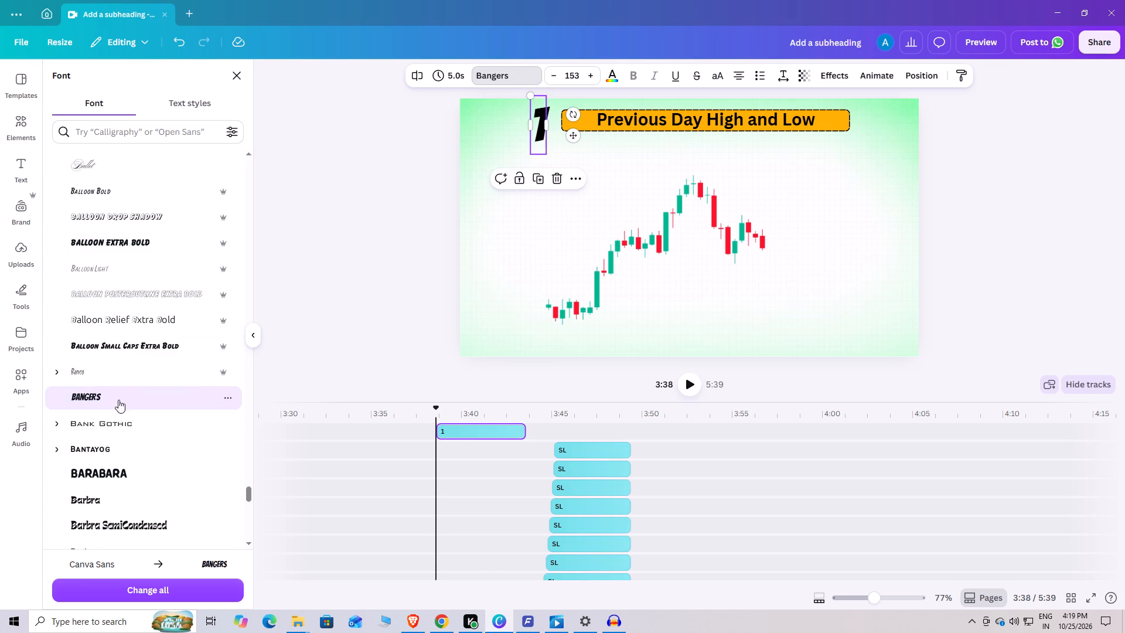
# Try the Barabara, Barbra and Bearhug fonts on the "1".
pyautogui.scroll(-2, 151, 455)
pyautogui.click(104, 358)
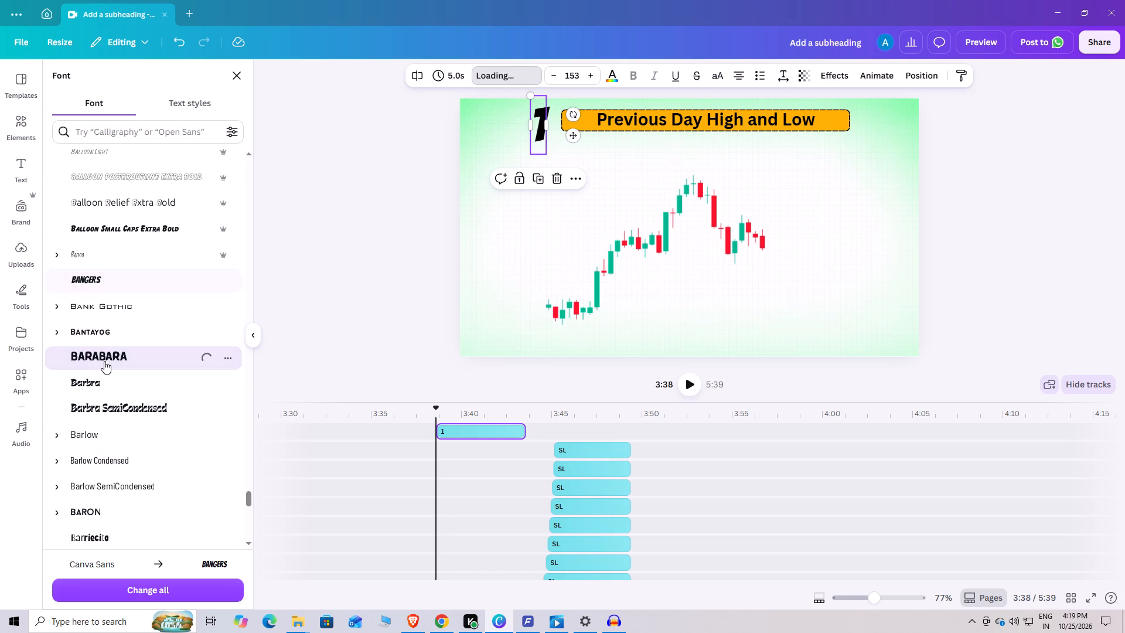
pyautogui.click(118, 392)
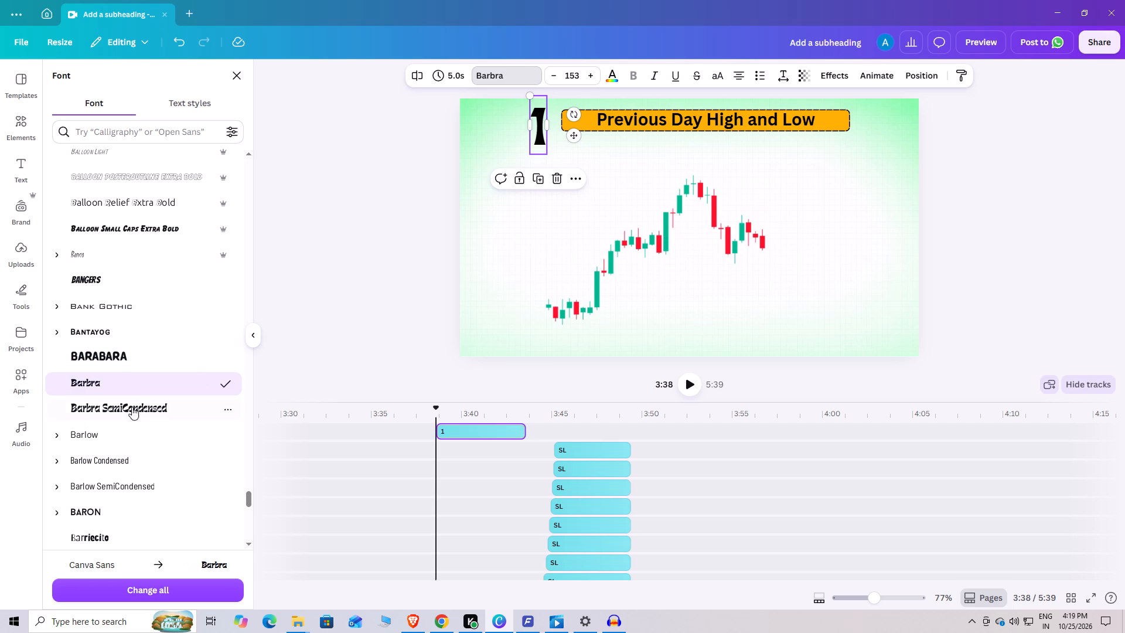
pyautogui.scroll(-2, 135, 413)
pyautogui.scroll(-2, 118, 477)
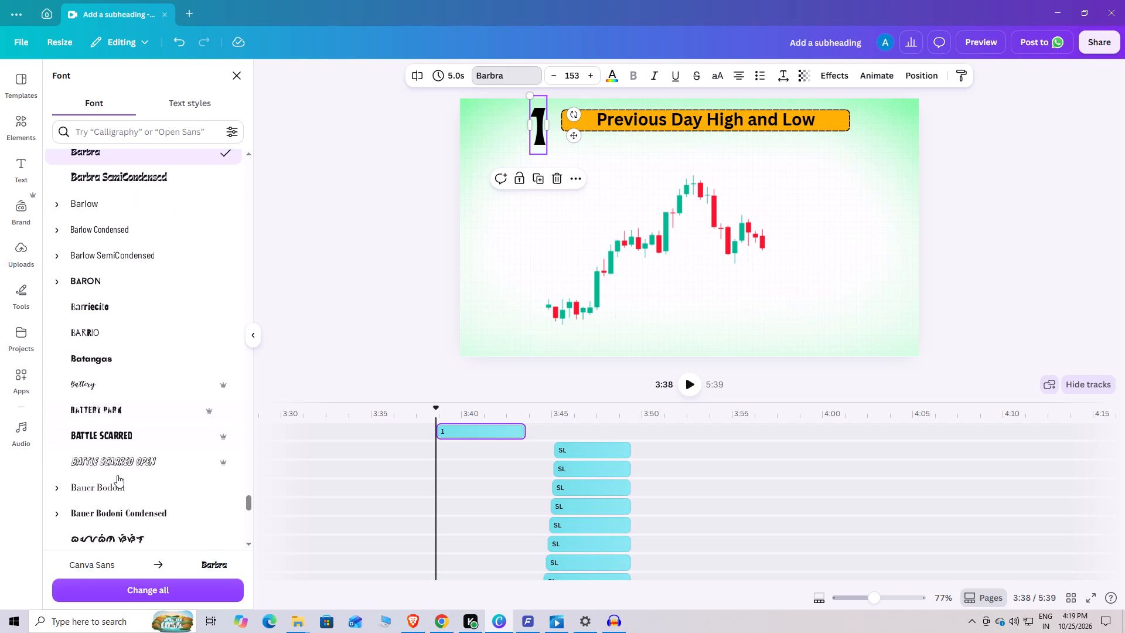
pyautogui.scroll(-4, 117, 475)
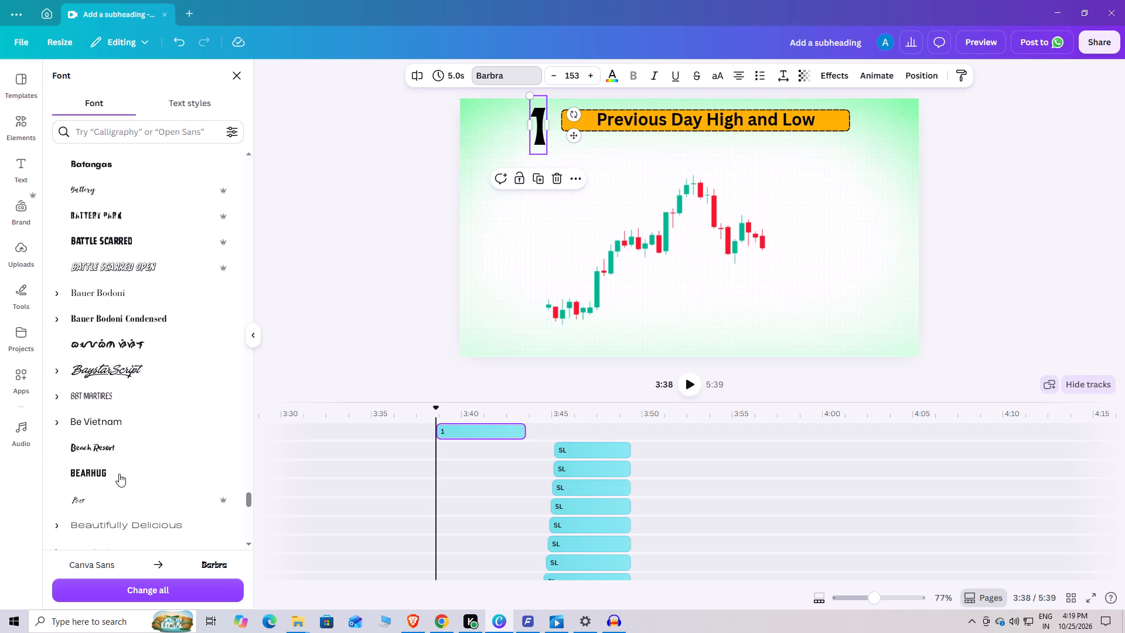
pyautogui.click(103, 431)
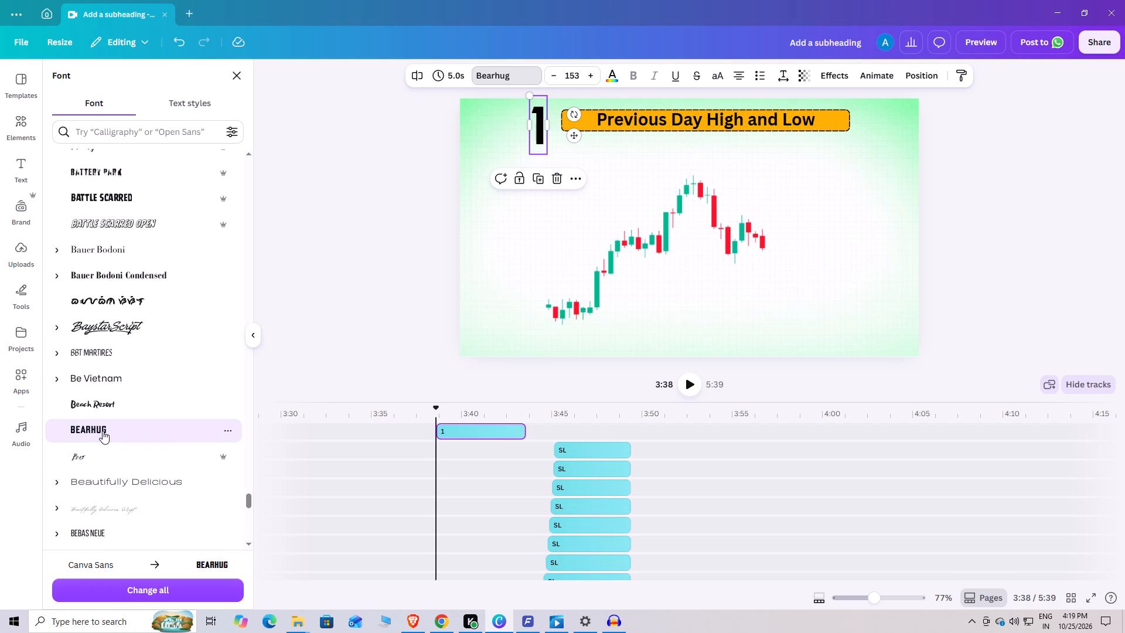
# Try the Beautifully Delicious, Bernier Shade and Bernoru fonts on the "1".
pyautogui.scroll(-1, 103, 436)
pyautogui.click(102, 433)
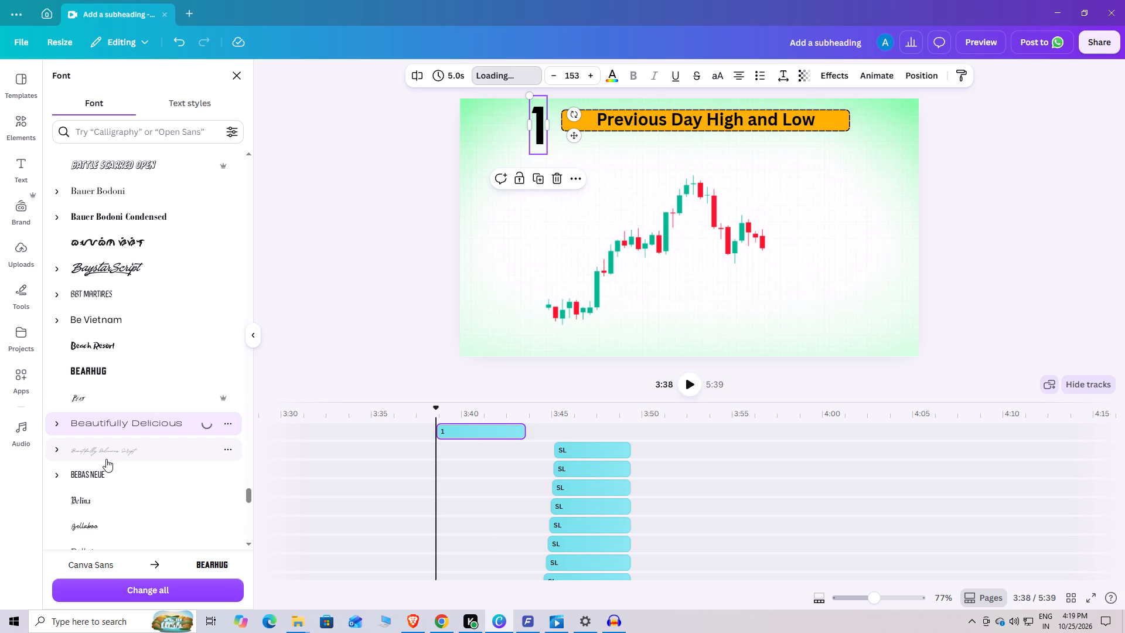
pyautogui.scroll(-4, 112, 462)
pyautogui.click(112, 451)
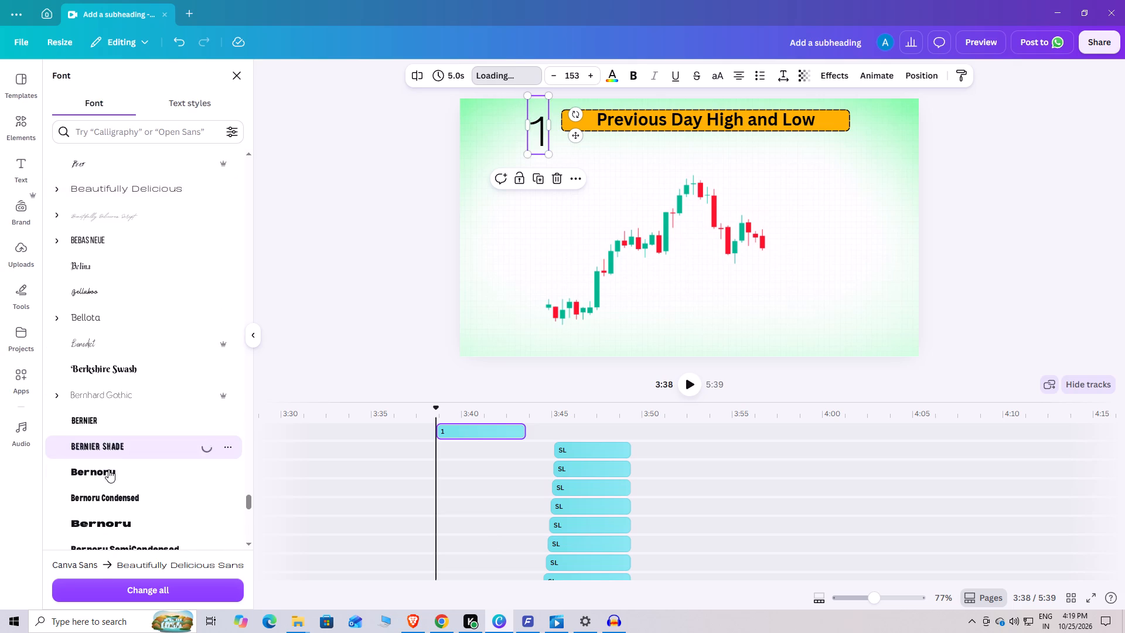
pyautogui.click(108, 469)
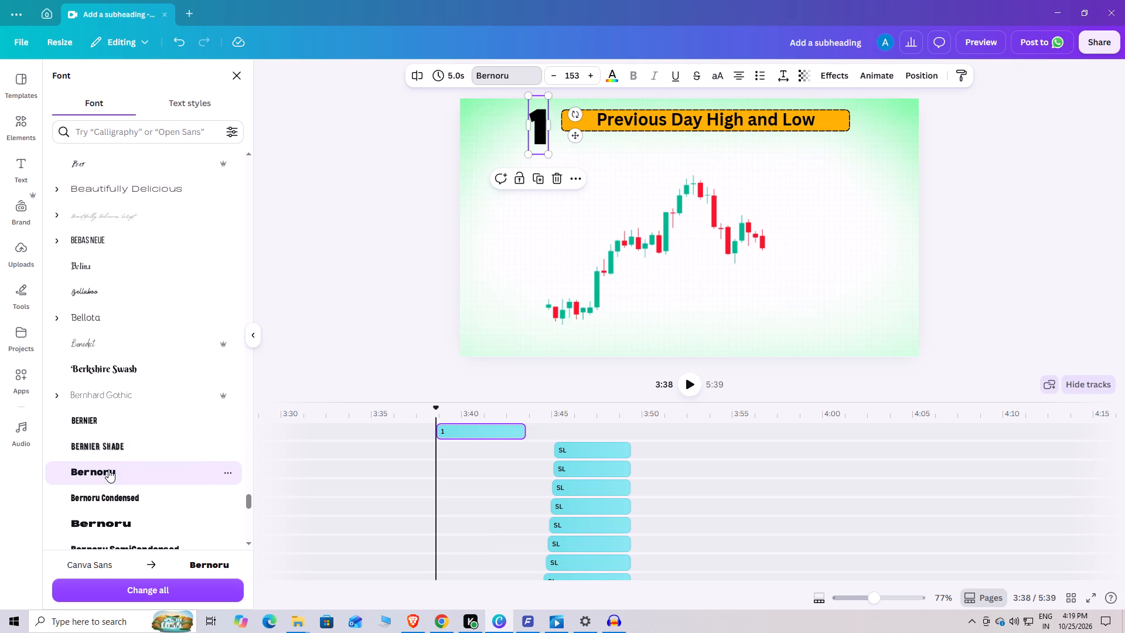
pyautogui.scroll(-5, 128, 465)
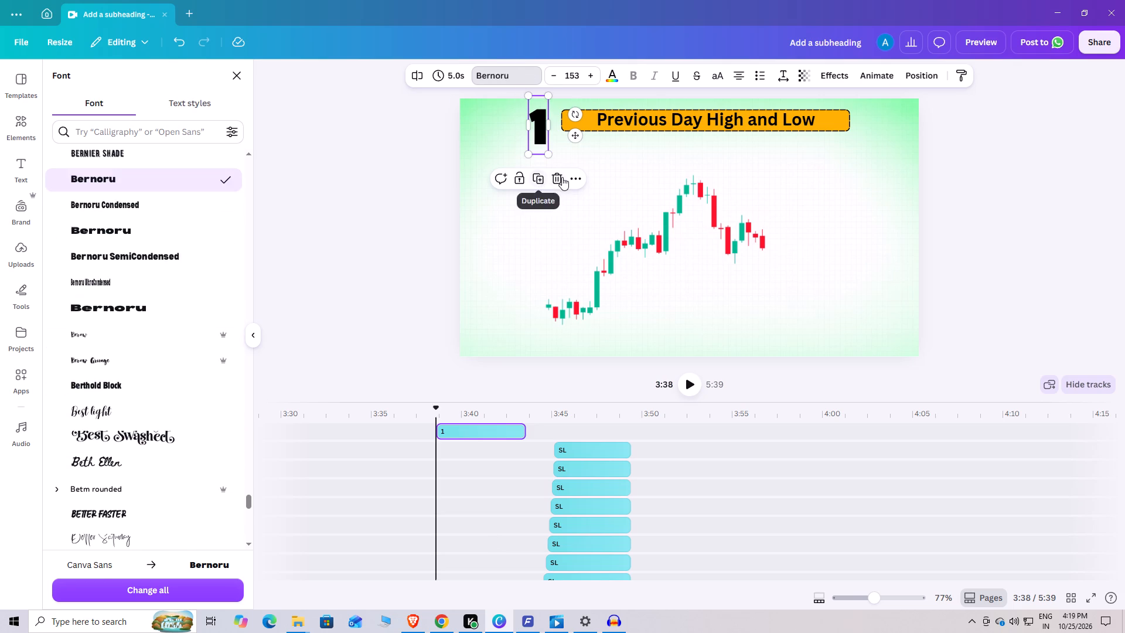
# Delete the "1" text in front of the Previous Day High and Low title.
pyautogui.click(562, 176)
# Search the elements library for "1" and show all of the graphics results.
pyautogui.click(29, 125)
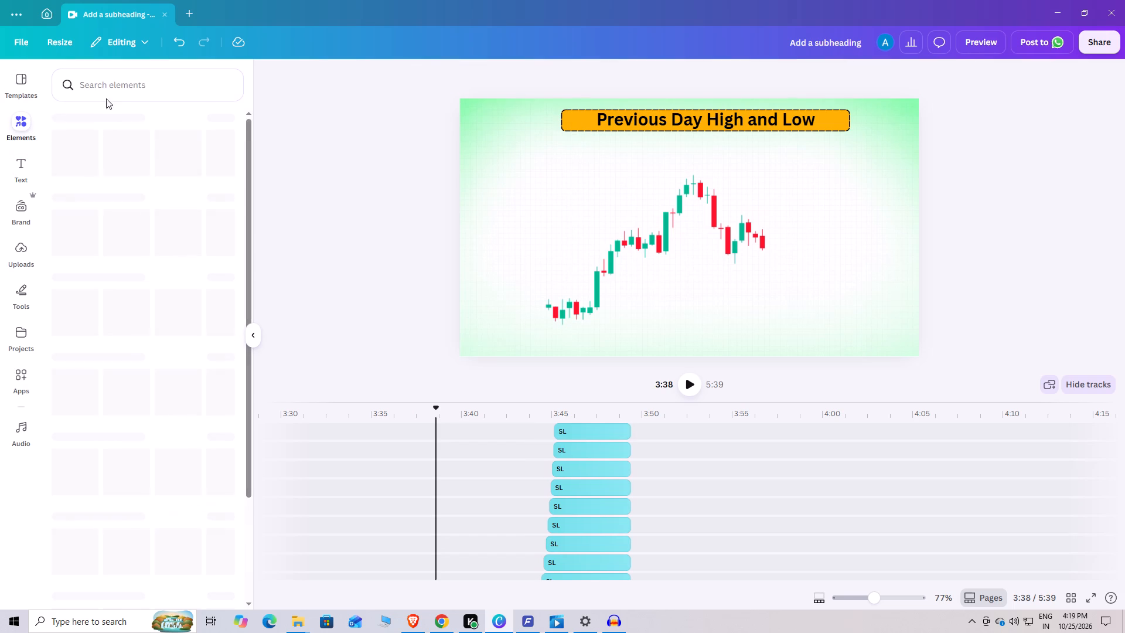
pyautogui.click(146, 89)
pyautogui.press('1')
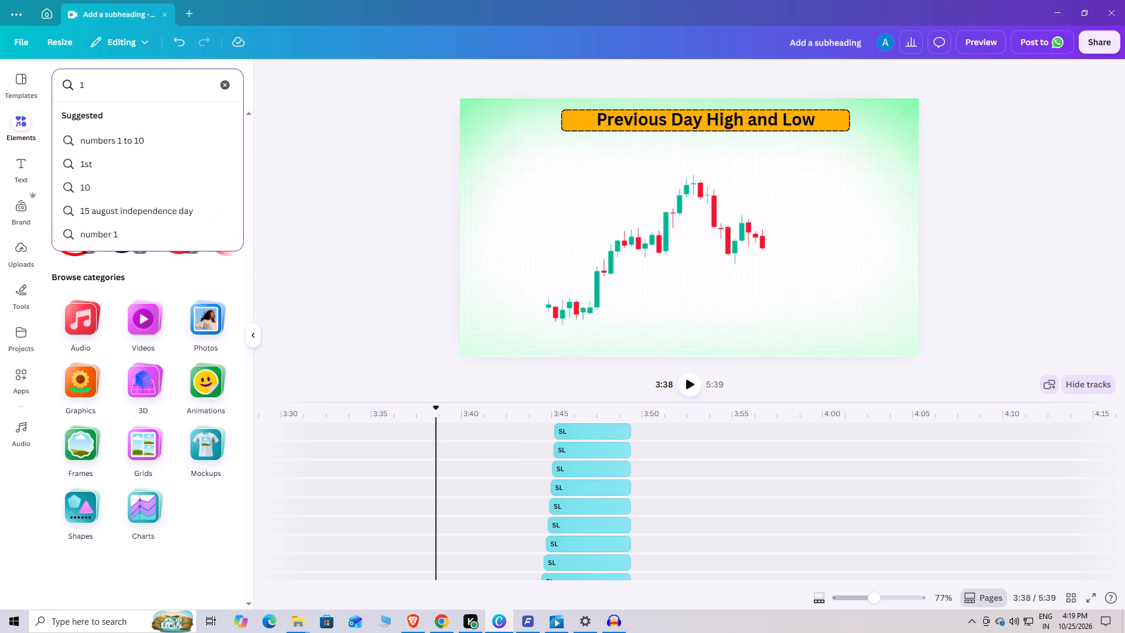
pyautogui.press('Return')
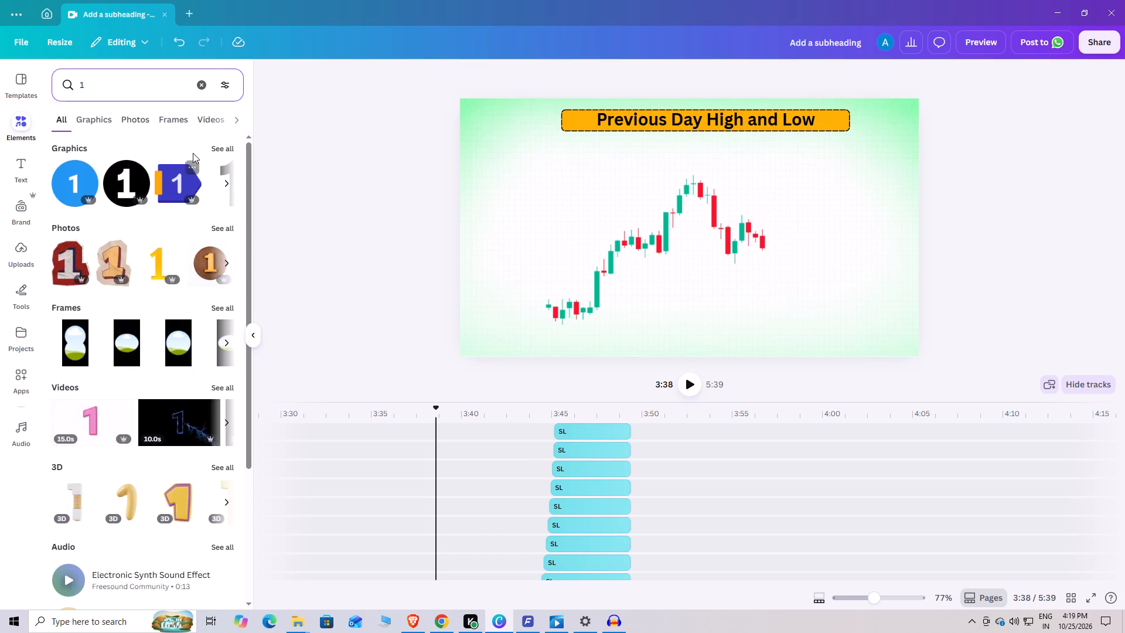
pyautogui.click(200, 144)
pyautogui.click(212, 147)
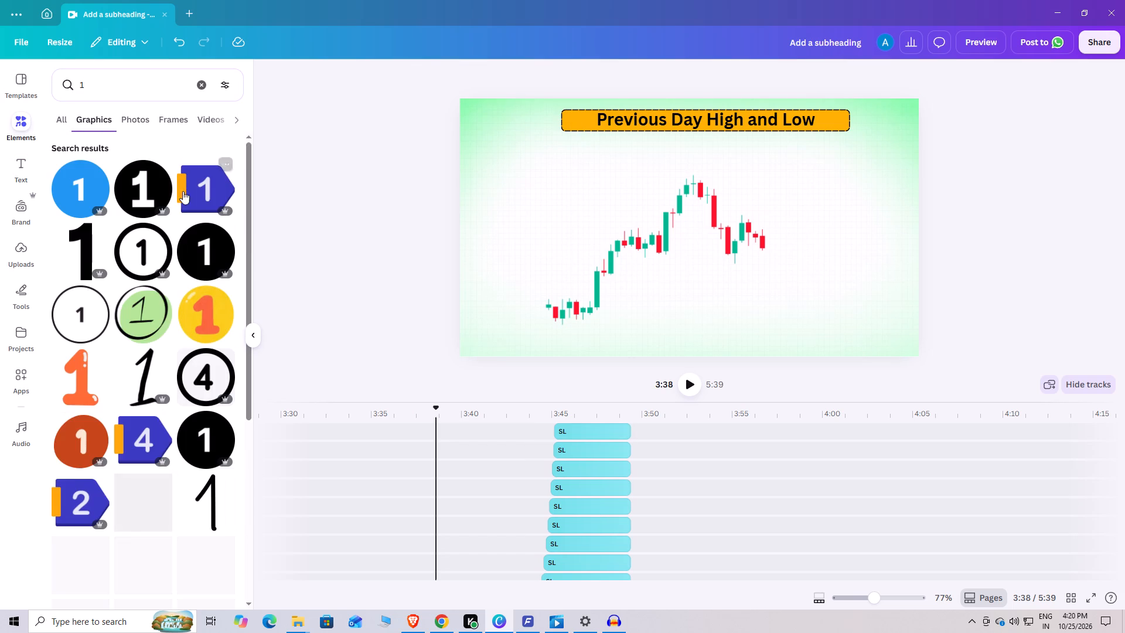
# Place the black brush-stroke 1 graphic on the timeline in the empty stretch at about 3:51.
pyautogui.scroll(-9, 187, 242)
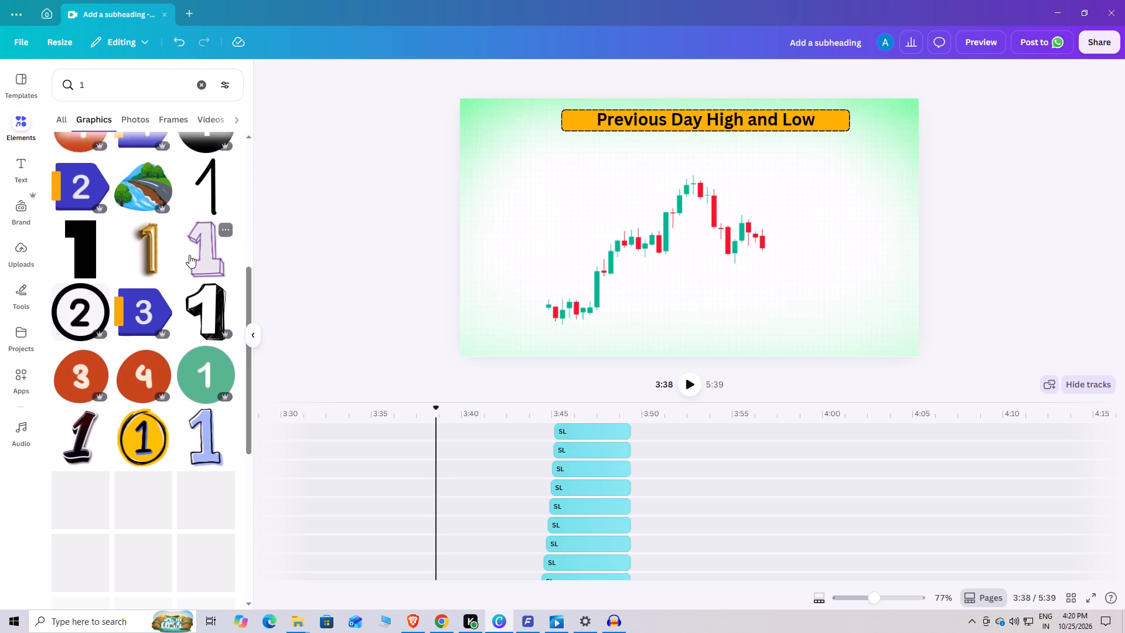
pyautogui.scroll(-3, 189, 255)
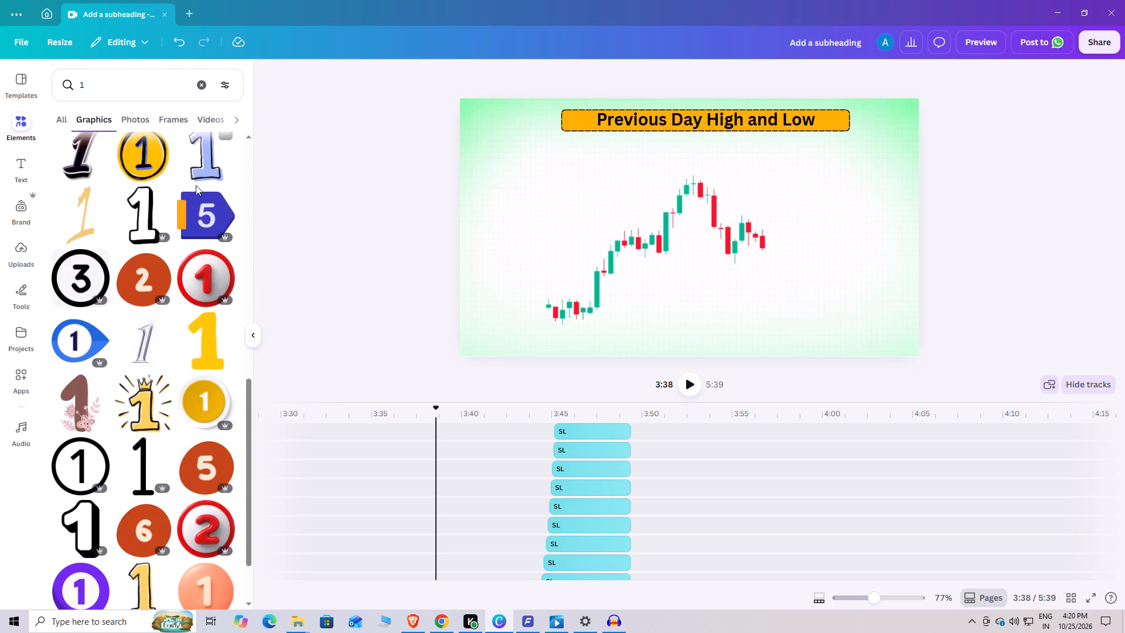
pyautogui.scroll(-7, 195, 196)
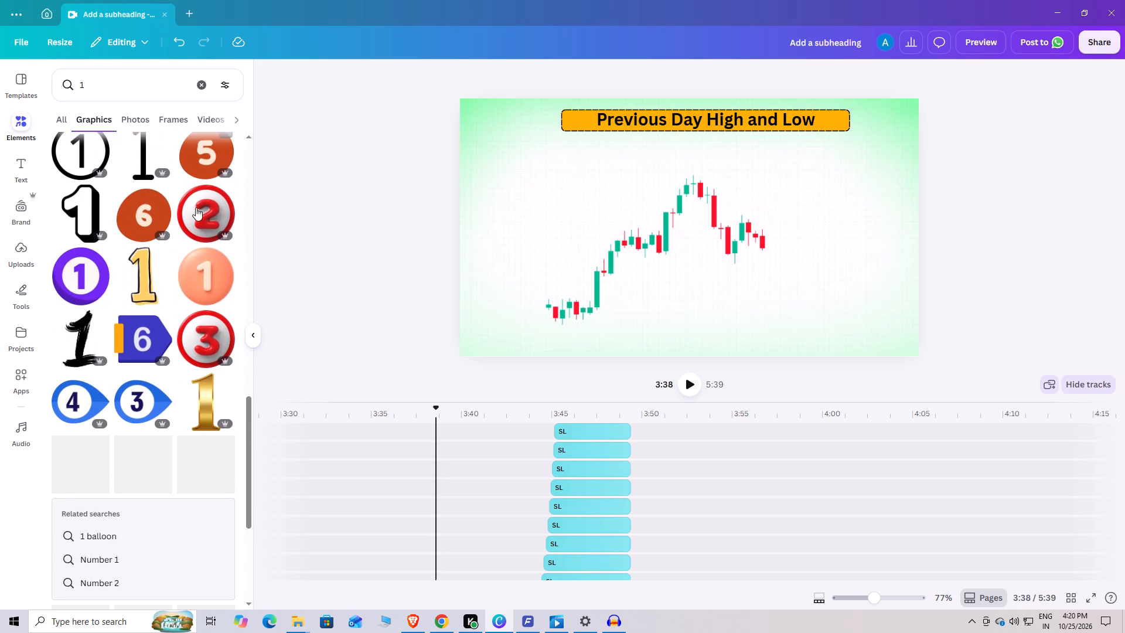
pyautogui.moveTo(81, 316); pyautogui.dragTo(424, 219)
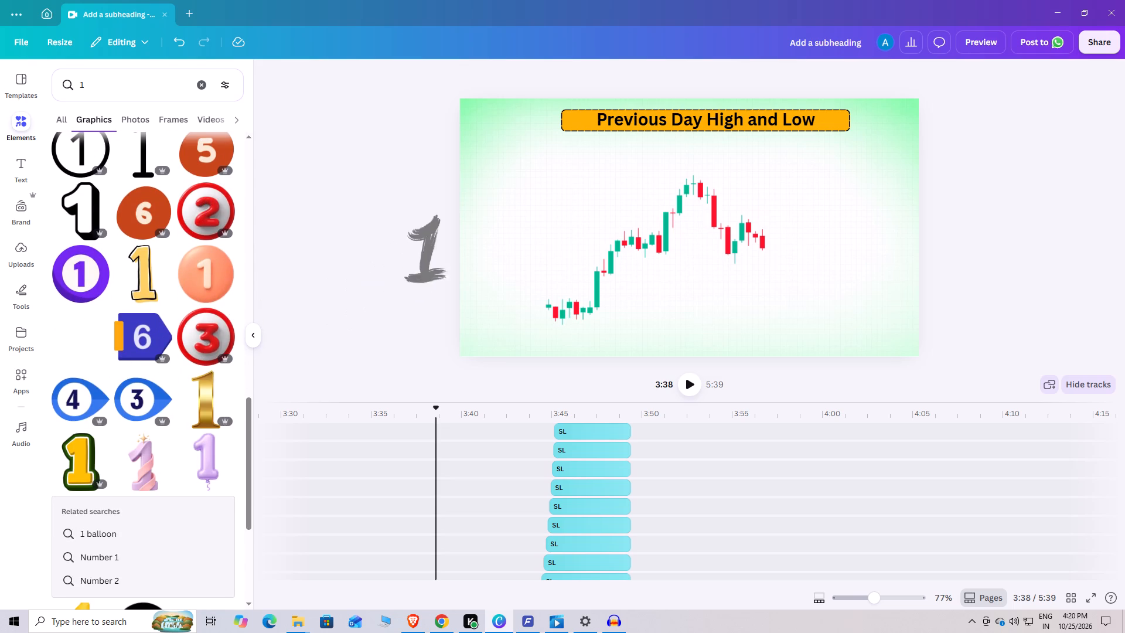
pyautogui.moveTo(424, 219); pyautogui.dragTo(694, 474)
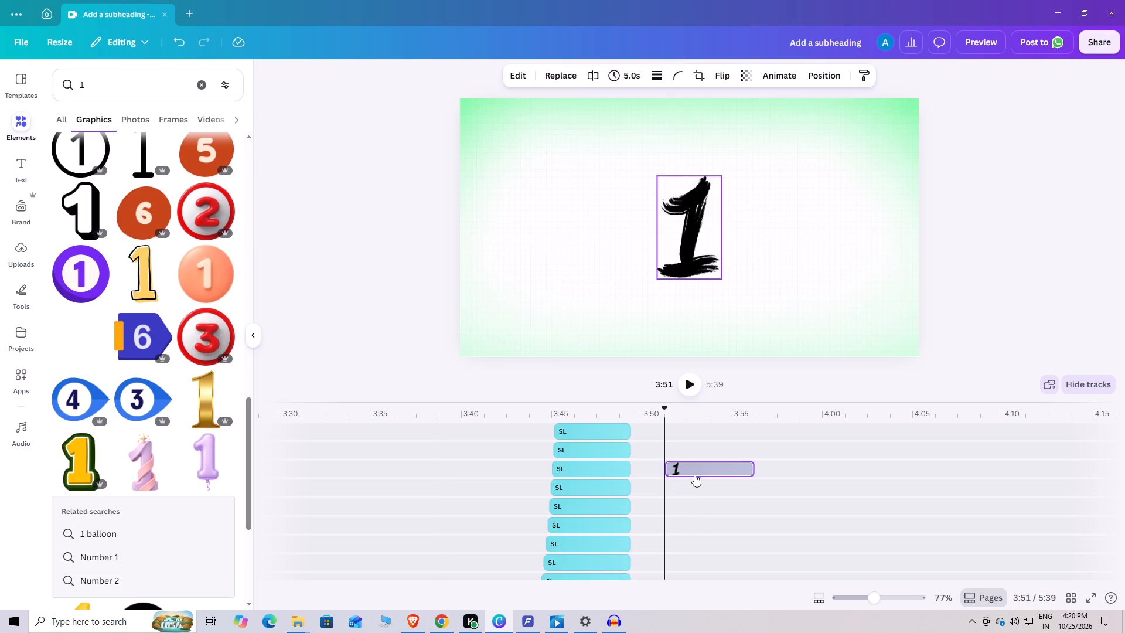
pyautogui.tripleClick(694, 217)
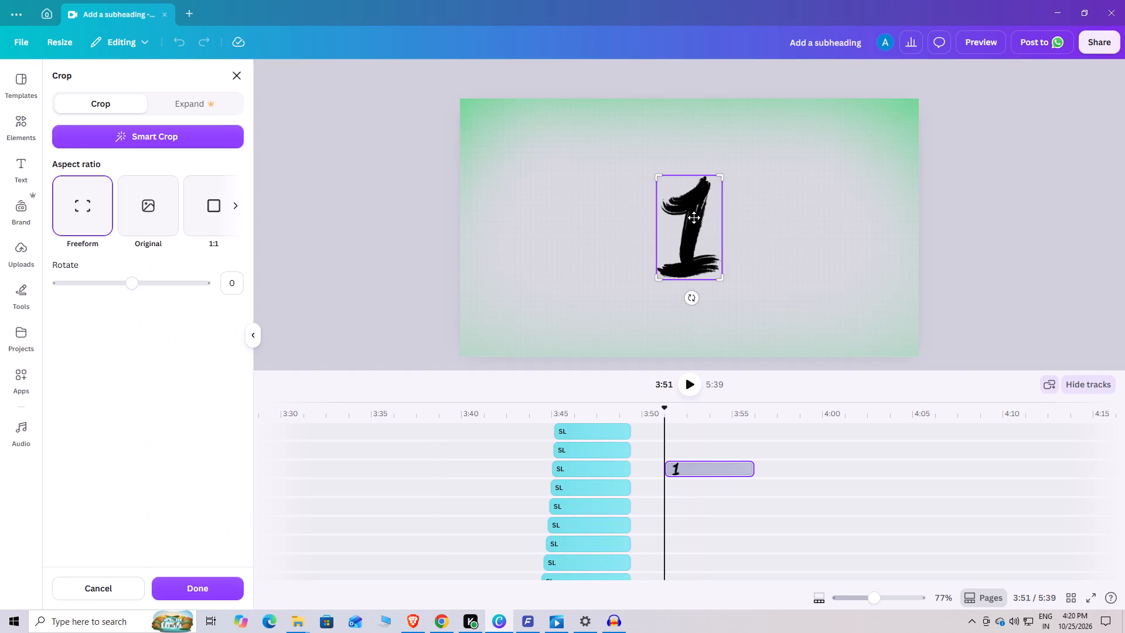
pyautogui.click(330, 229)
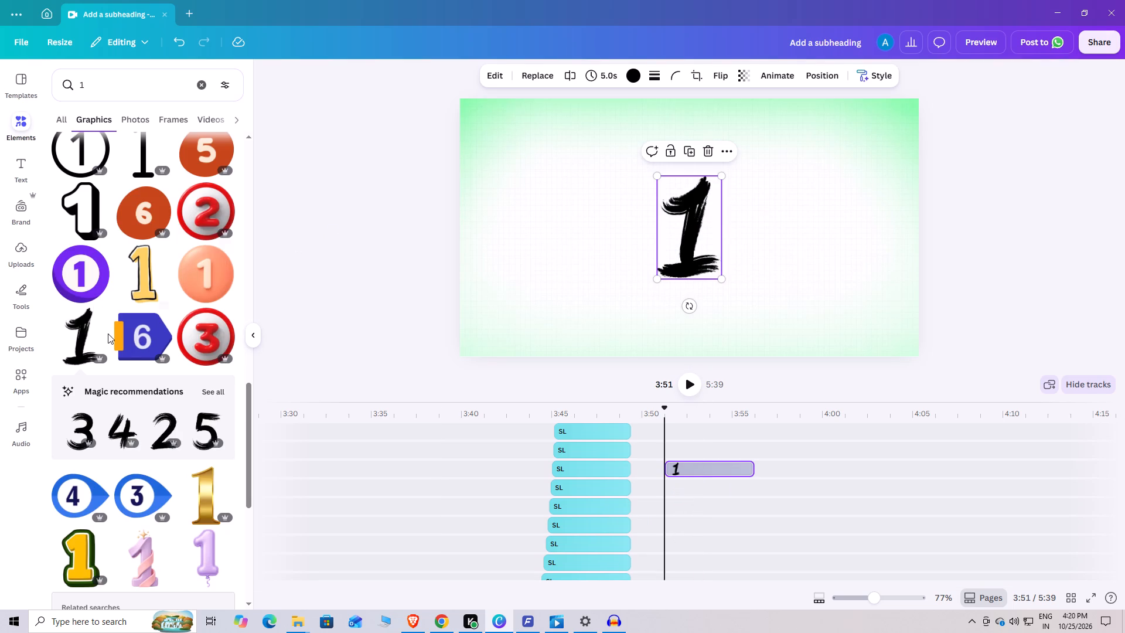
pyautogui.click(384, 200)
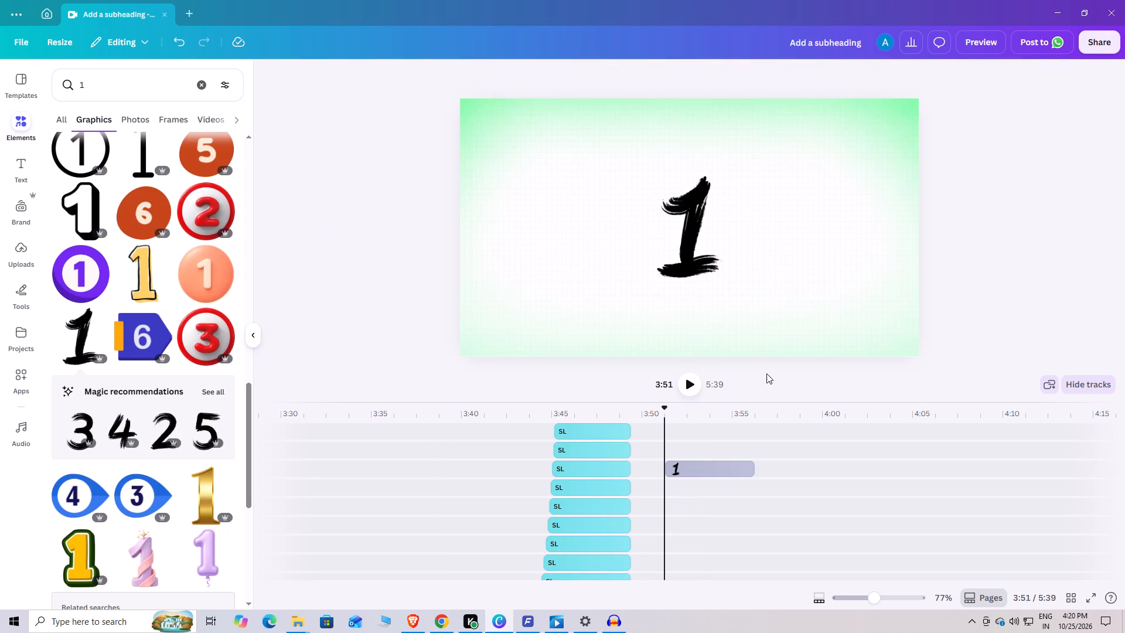
# Show all recommended graphics matching the brush-stroke 1, and shrink the 1 on the canvas to about half its size.
pyautogui.click(722, 222)
pyautogui.click(679, 217)
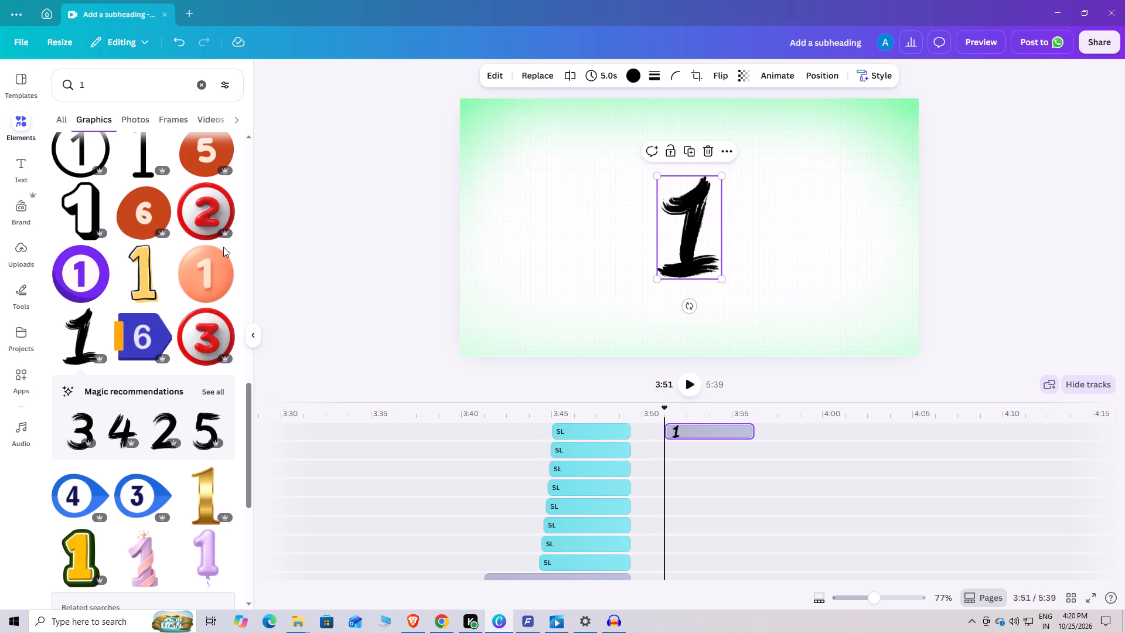
pyautogui.click(214, 395)
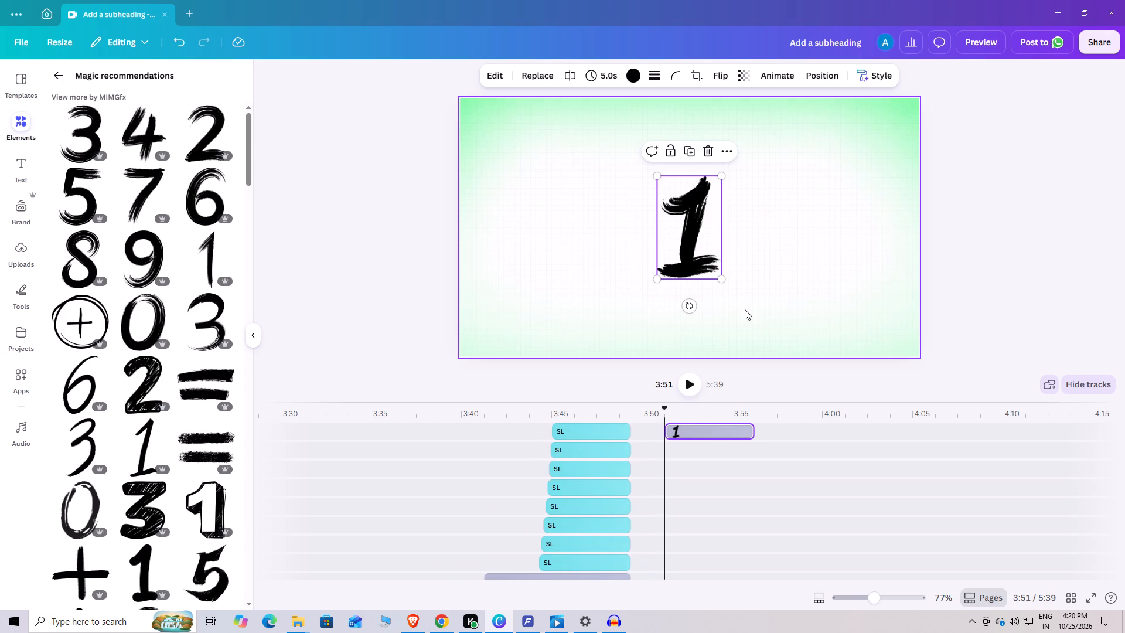
pyautogui.moveTo(721, 278); pyautogui.dragTo(680, 236)
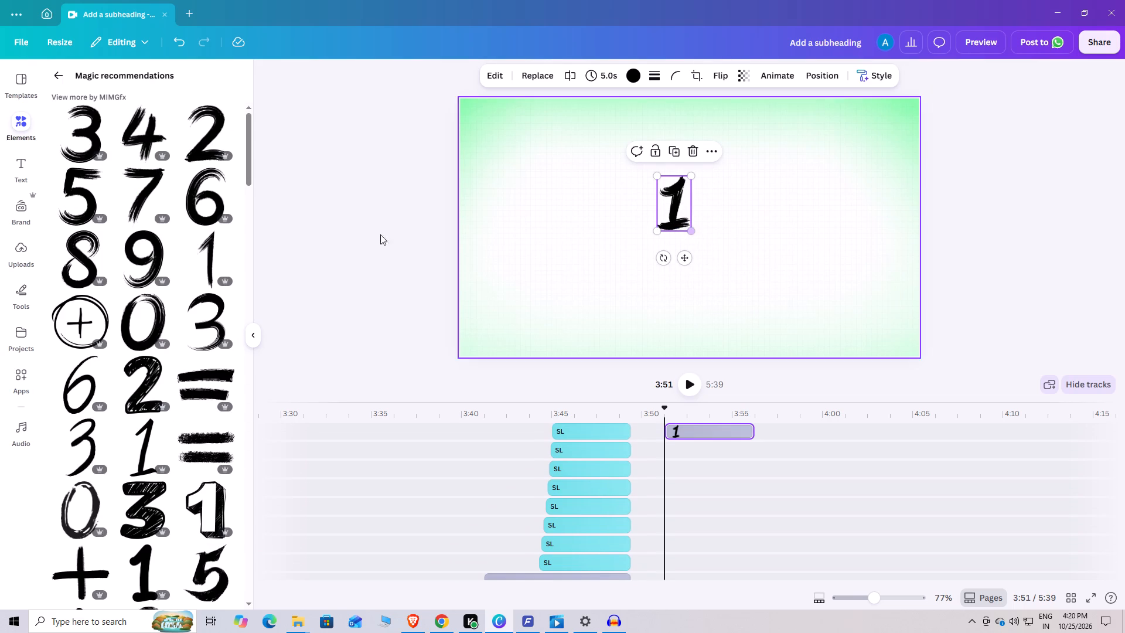
# Add the matching brush-stroke 2, 3 and 4 graphics plus a second 2 at 3:51.
pyautogui.click(212, 147)
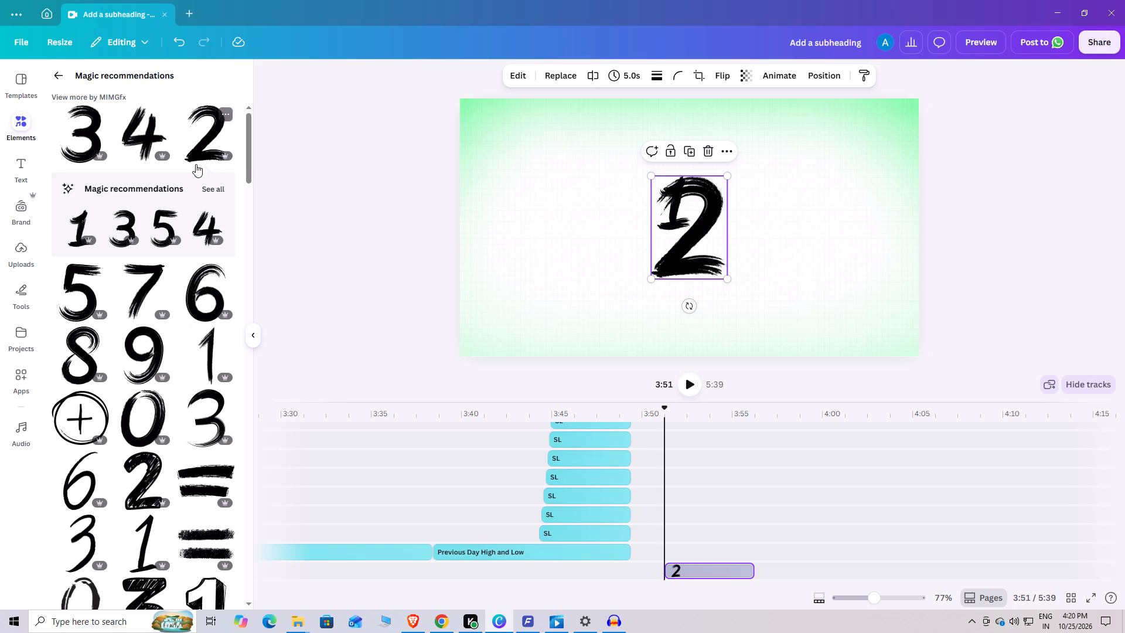
pyautogui.click(96, 144)
pyautogui.click(141, 143)
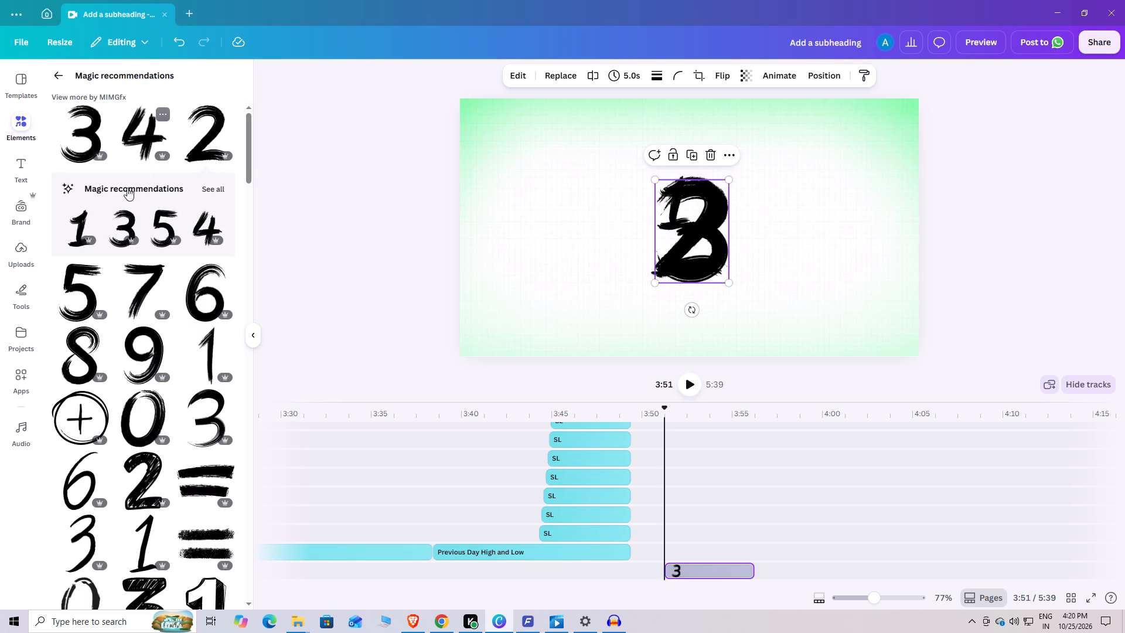
pyautogui.click(197, 228)
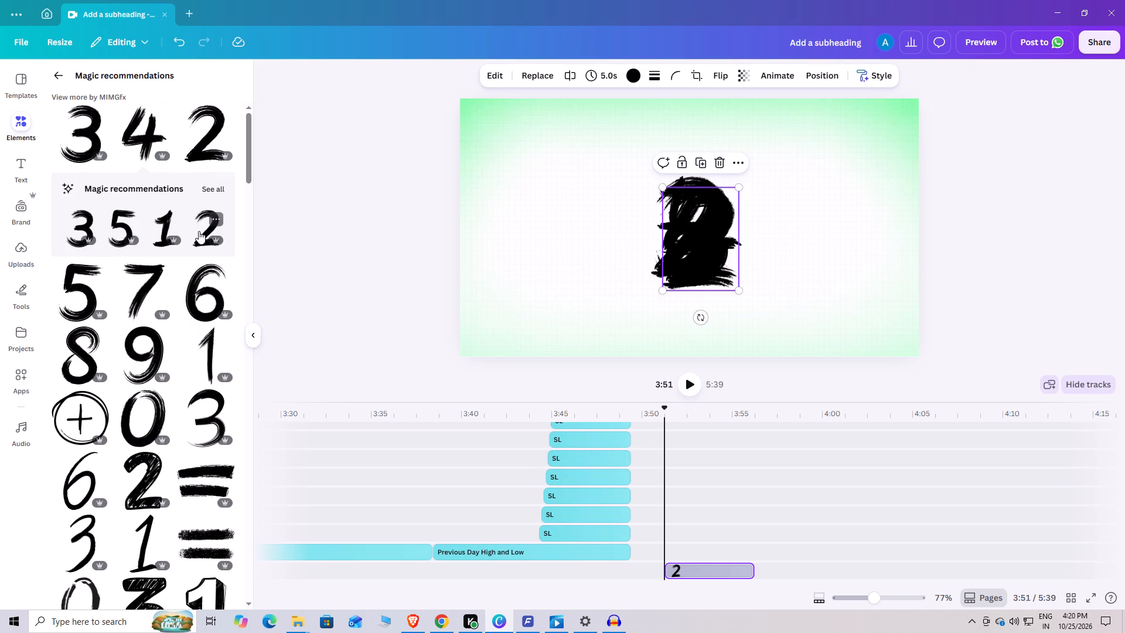
# Move the 1 clip to the start of the Previous Day High and Low scene and the first 2 clip directly after that scene's end.
pyautogui.scroll(-3, 772, 522)
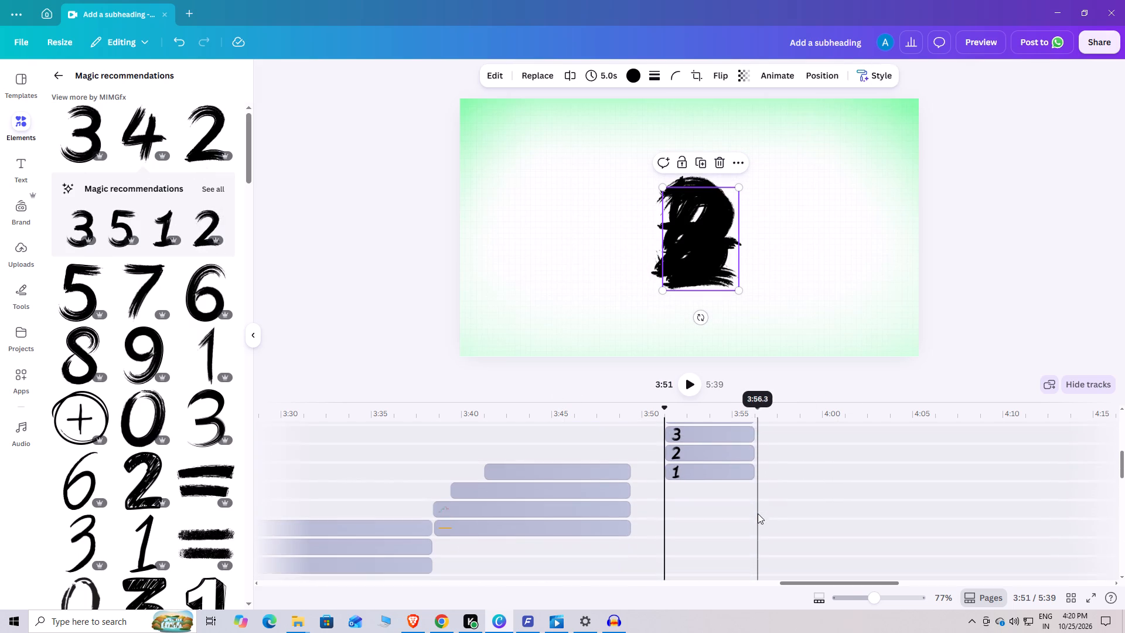
pyautogui.moveTo(707, 475); pyautogui.dragTo(480, 472)
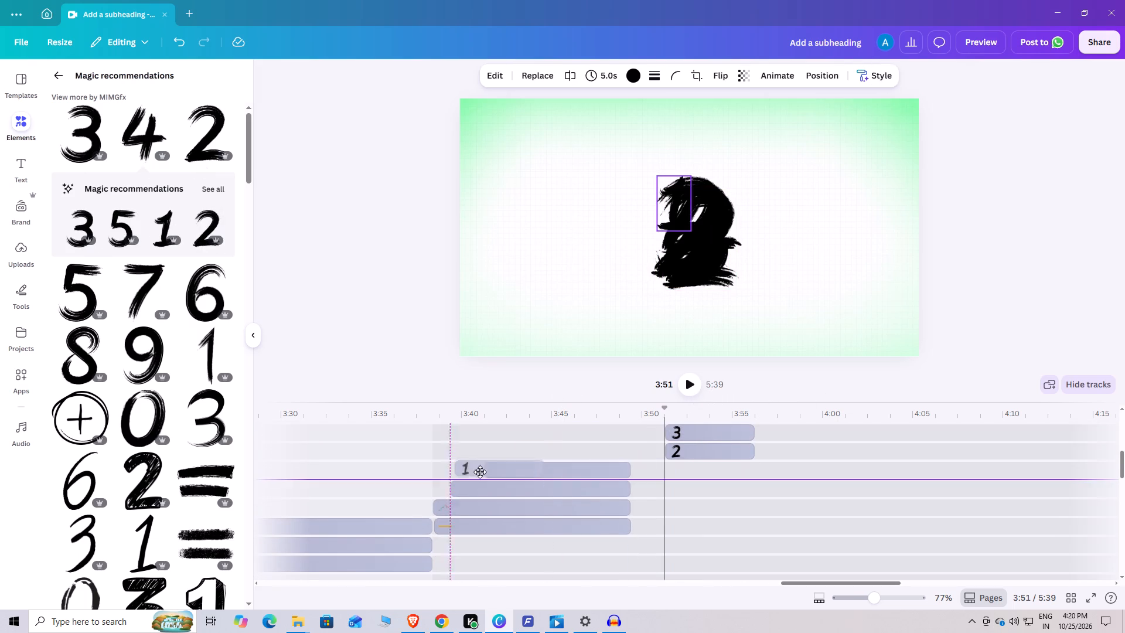
pyautogui.moveTo(480, 472); pyautogui.dragTo(476, 471)
pyautogui.moveTo(705, 455); pyautogui.dragTo(683, 456)
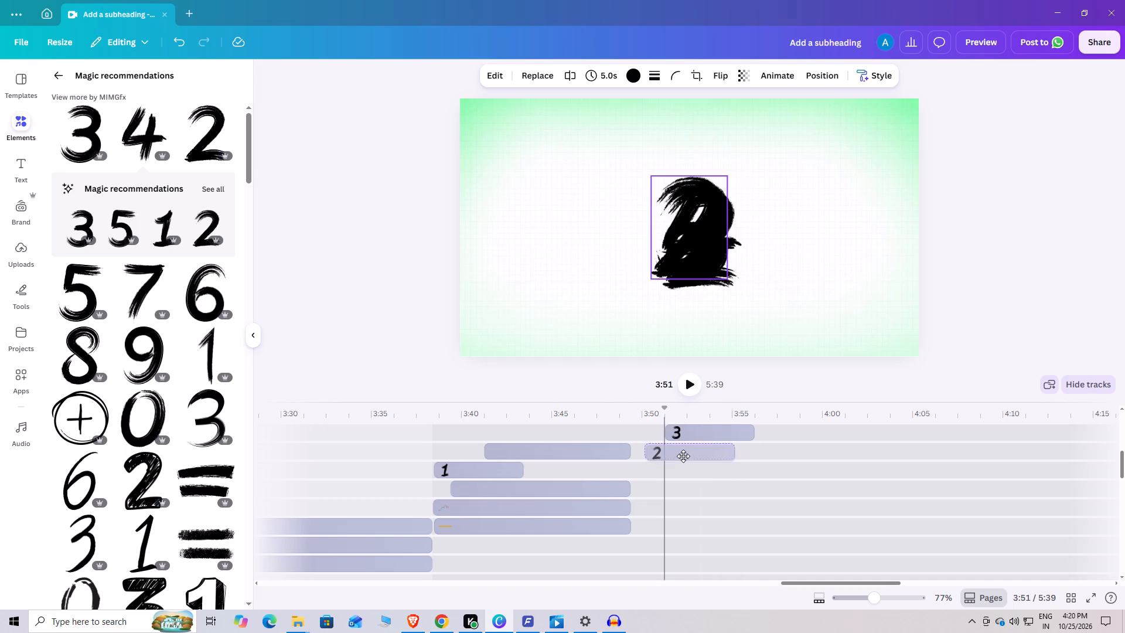
pyautogui.moveTo(683, 456); pyautogui.dragTo(674, 456)
# Separate the 3 clip from the others, and delete the brush-stroke 3, the 4 and the extra 2.
pyautogui.moveTo(694, 431); pyautogui.dragTo(769, 432)
pyautogui.click(772, 438)
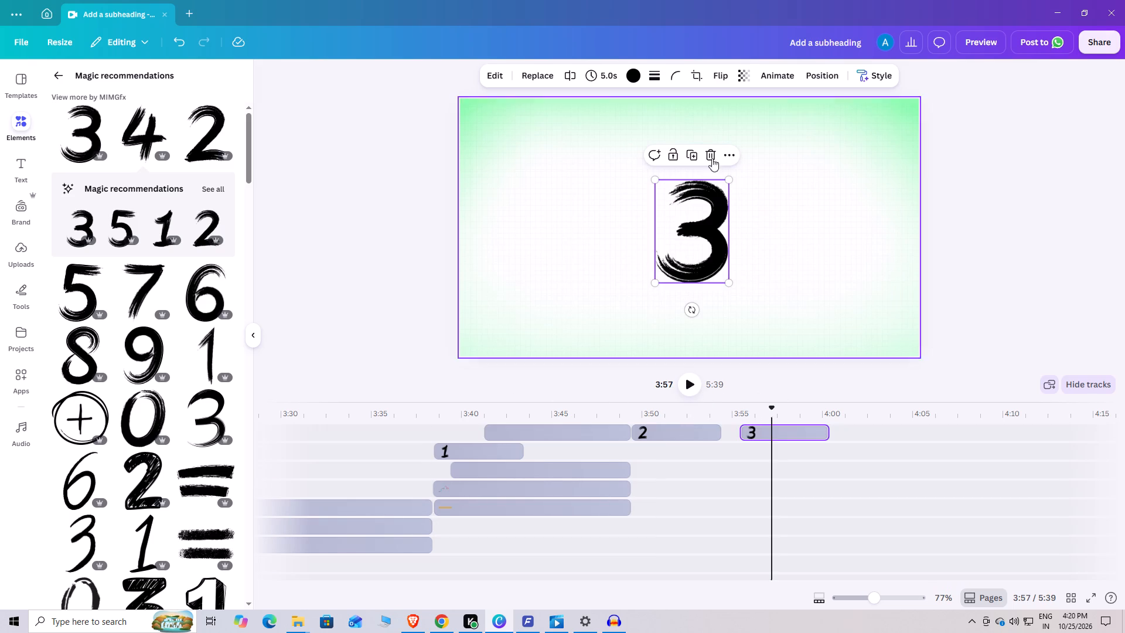
pyautogui.click(712, 149)
pyautogui.scroll(1, 736, 450)
pyautogui.click(690, 474)
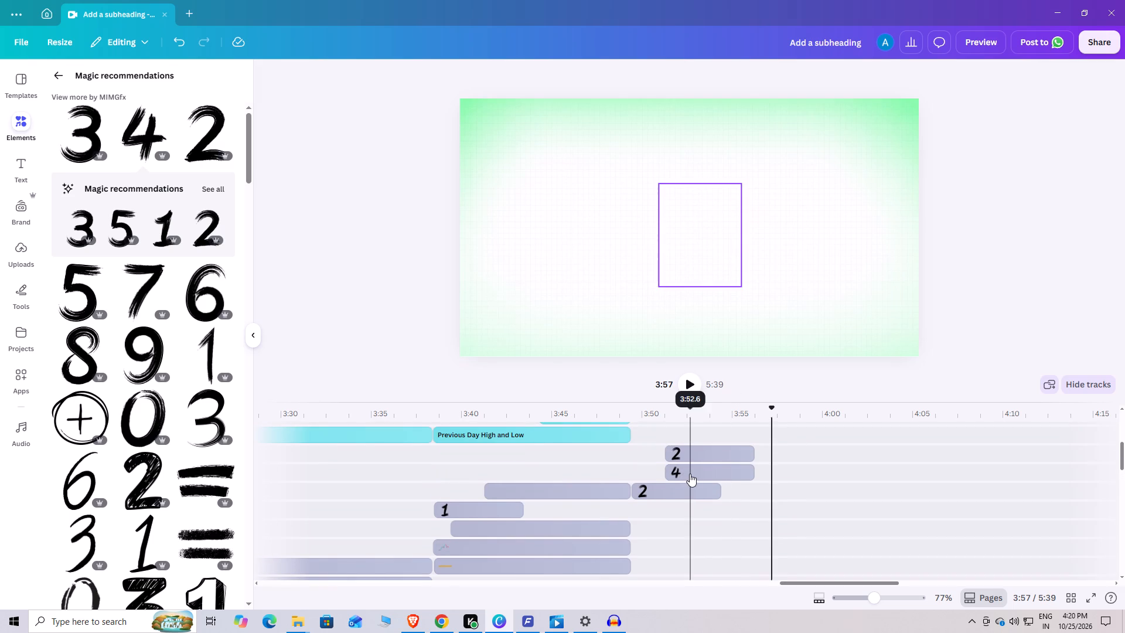
pyautogui.click(718, 152)
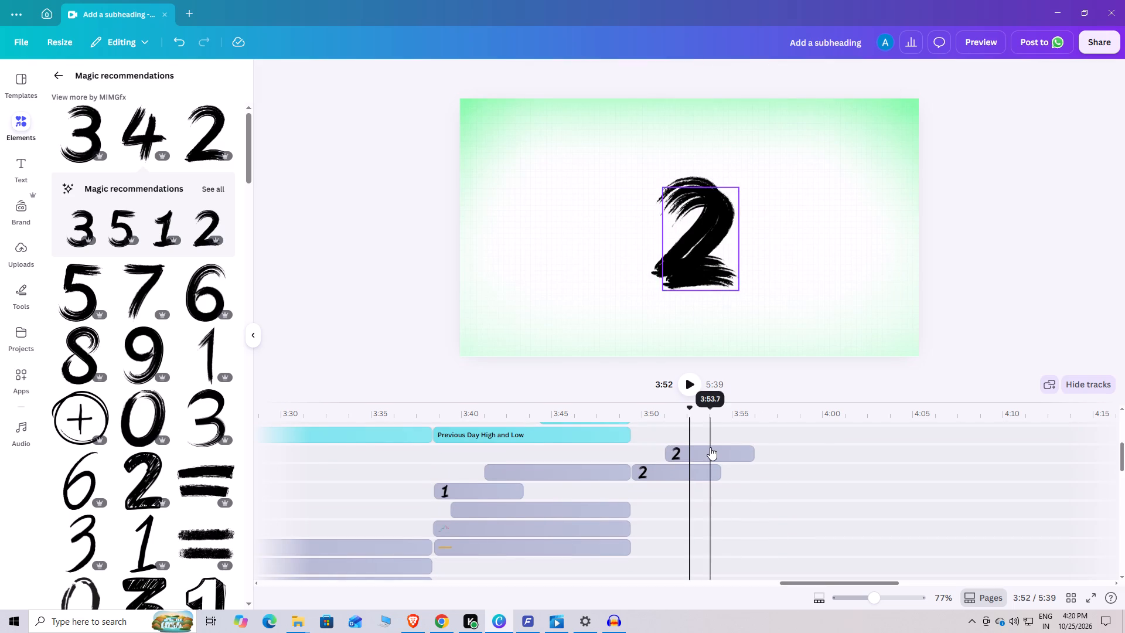
pyautogui.click(710, 447)
pyautogui.click(720, 156)
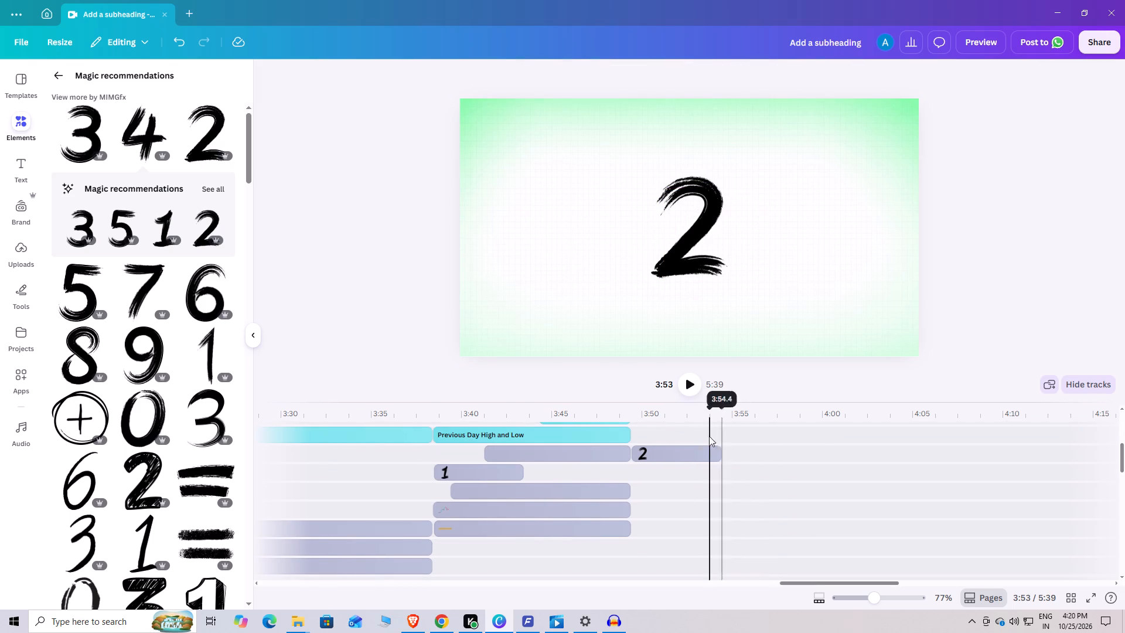
# Shrink the remaining brush-stroke 2 and move it to the upper part of its scene, at title height.
pyautogui.click(687, 277)
pyautogui.moveTo(729, 279); pyautogui.dragTo(665, 223)
pyautogui.moveTo(662, 199); pyautogui.dragTo(609, 132)
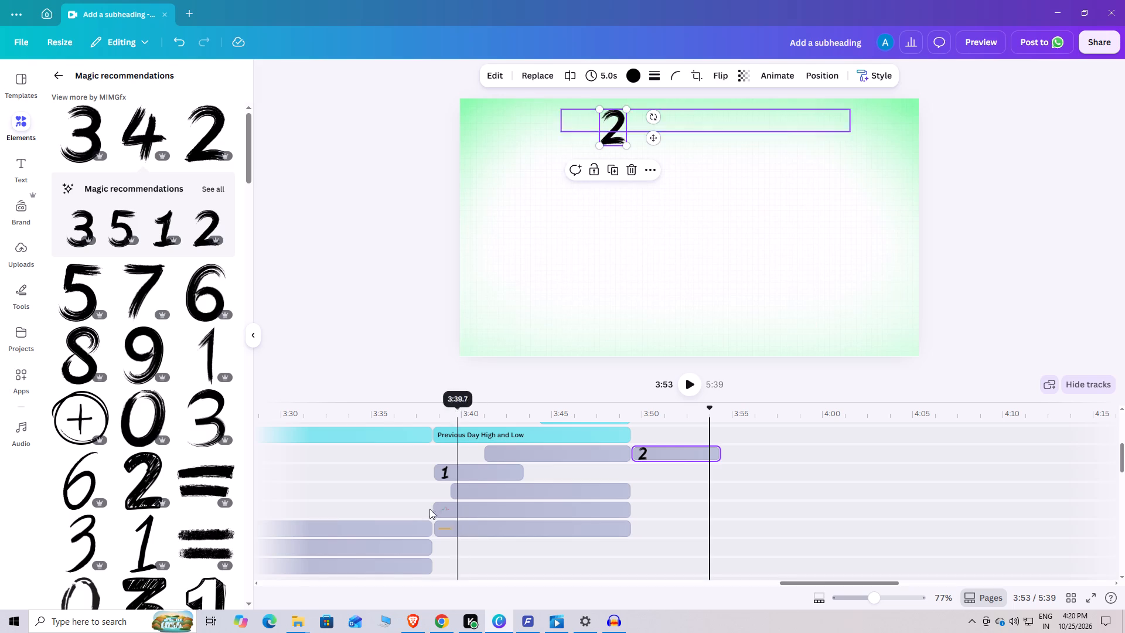
# Play the video from 3:37 to preview the 1 in the Previous Day High and Low scene.
pyautogui.click(414, 477)
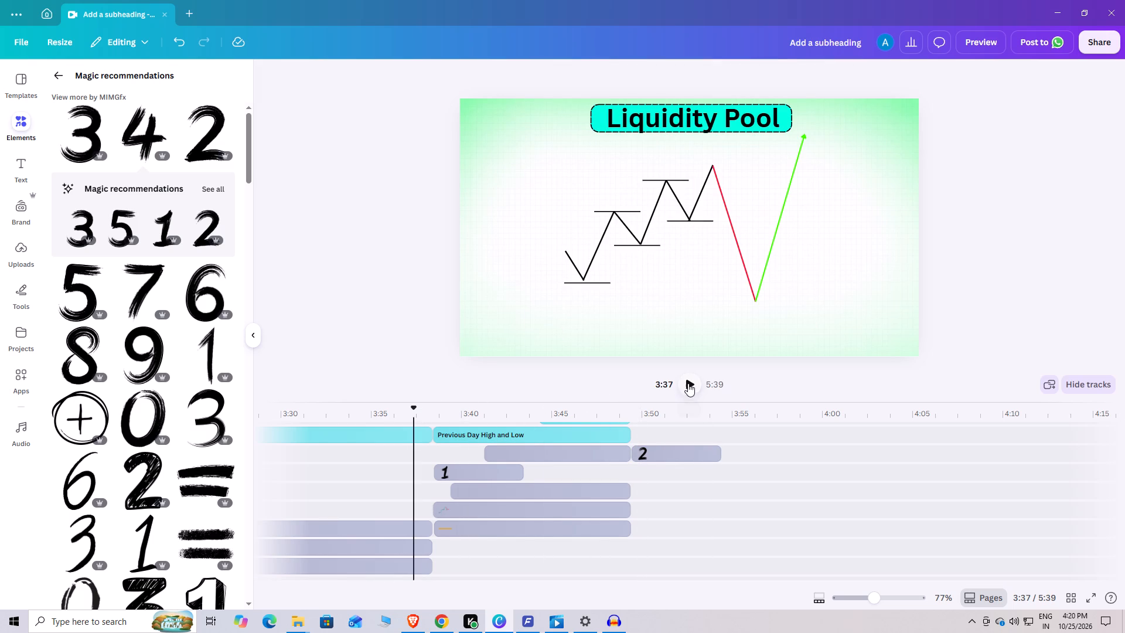
pyautogui.click(688, 383)
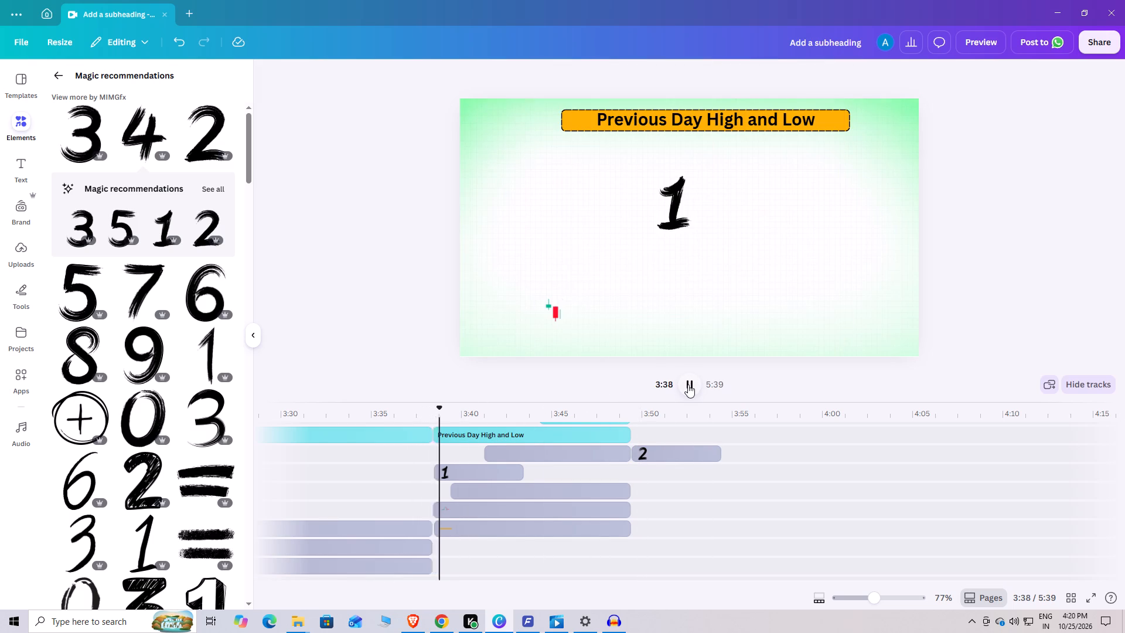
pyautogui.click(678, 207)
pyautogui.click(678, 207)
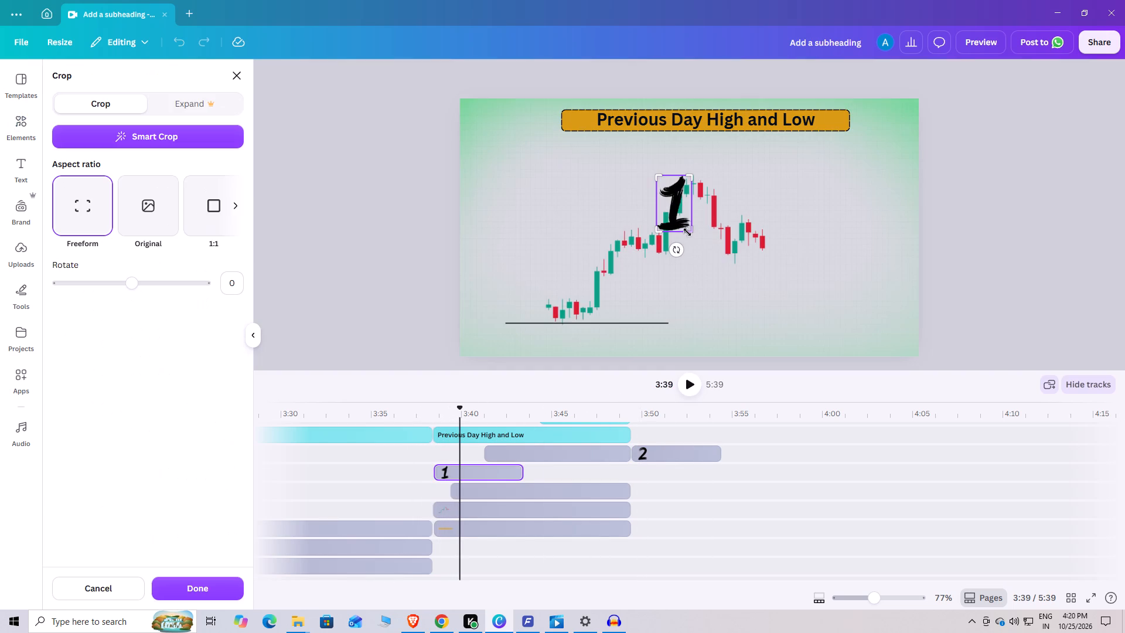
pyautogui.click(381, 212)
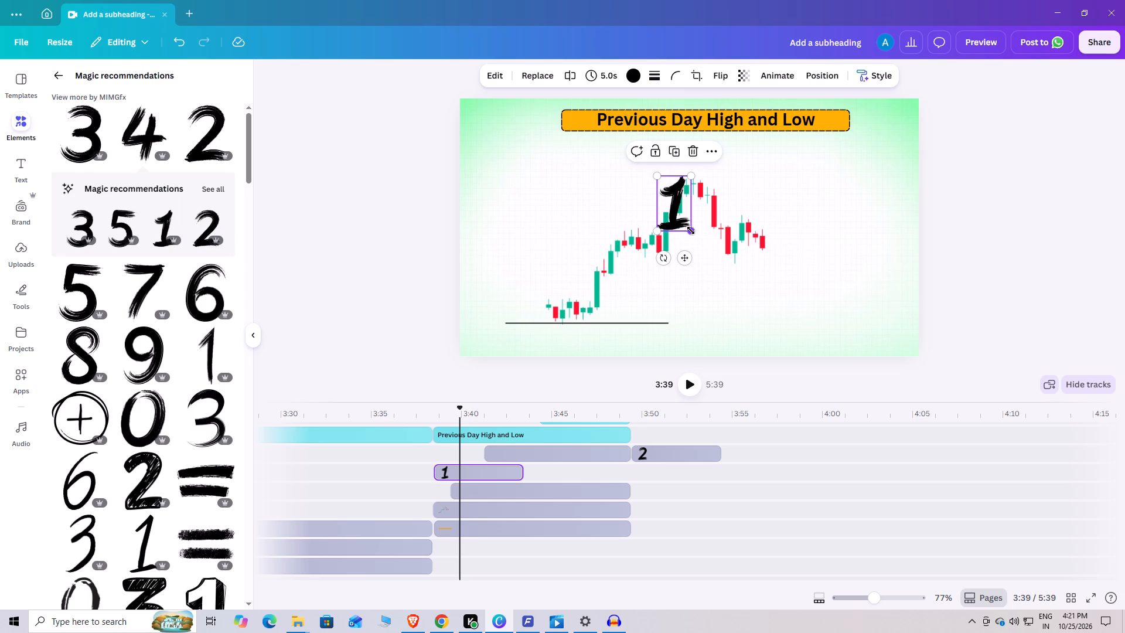
# Move the brush-stroke 1 directly in front of the Previous Day High and Low title and make it slightly larger.
pyautogui.click(691, 230)
pyautogui.moveTo(667, 193); pyautogui.dragTo(536, 119)
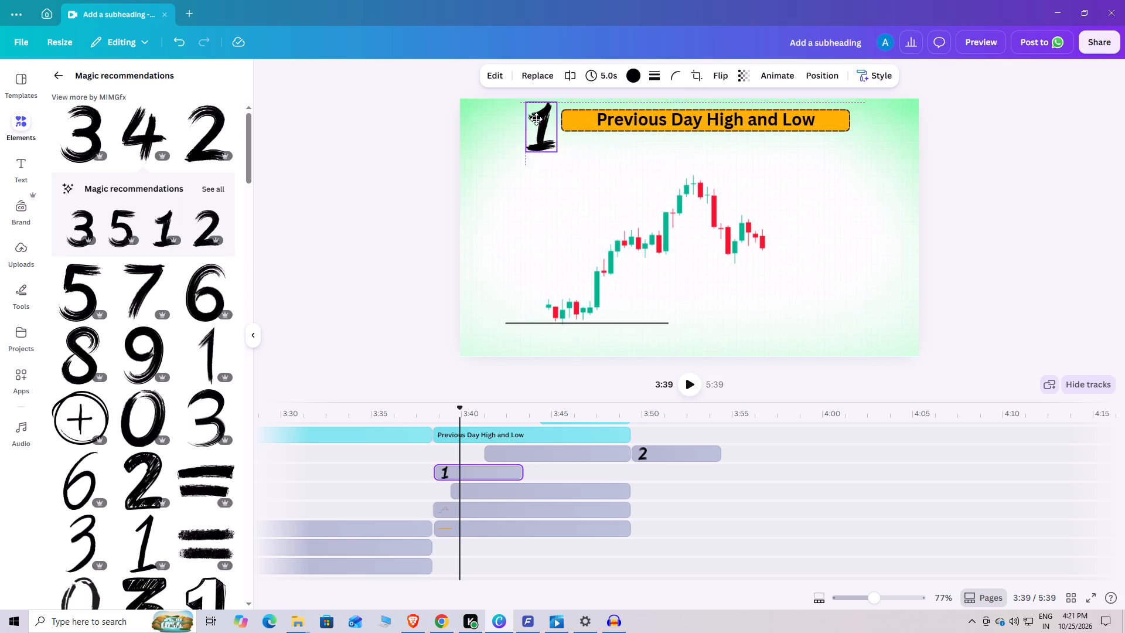
pyautogui.moveTo(536, 119); pyautogui.dragTo(534, 118)
pyautogui.moveTo(554, 151); pyautogui.dragTo(546, 142)
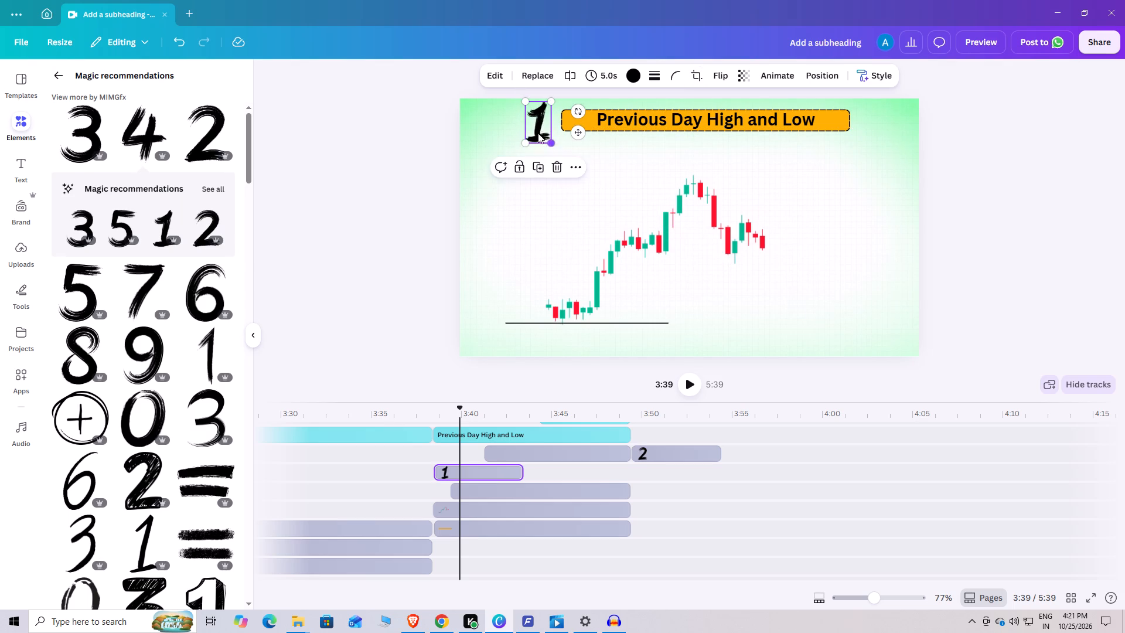
pyautogui.click(527, 122)
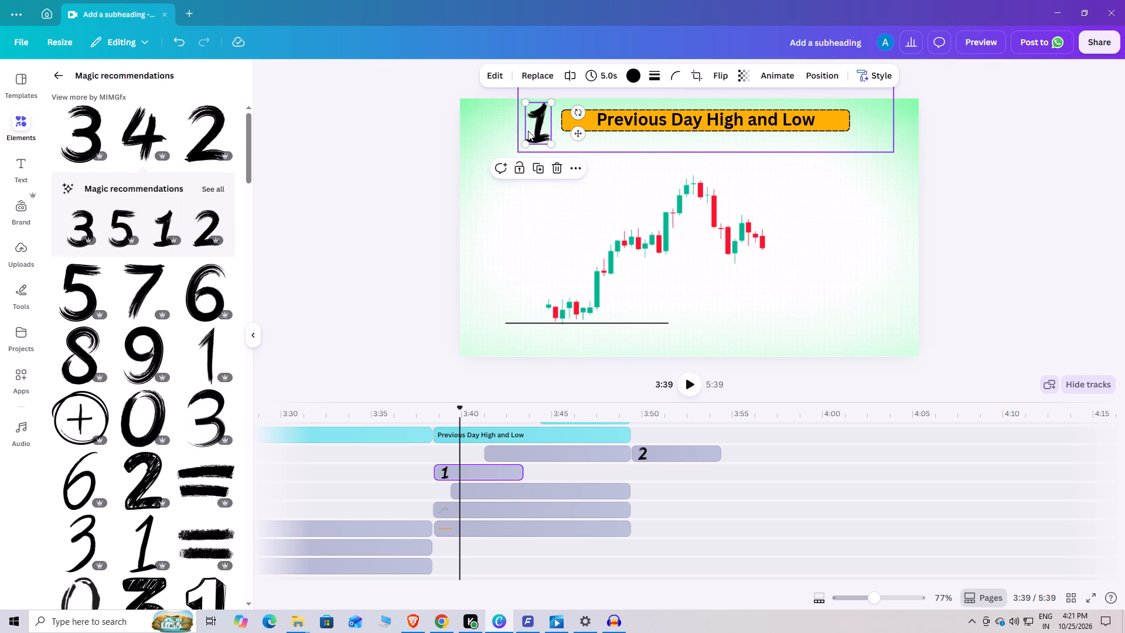
pyautogui.moveTo(551, 144); pyautogui.dragTo(558, 166)
pyautogui.moveTo(546, 144); pyautogui.dragTo(538, 141)
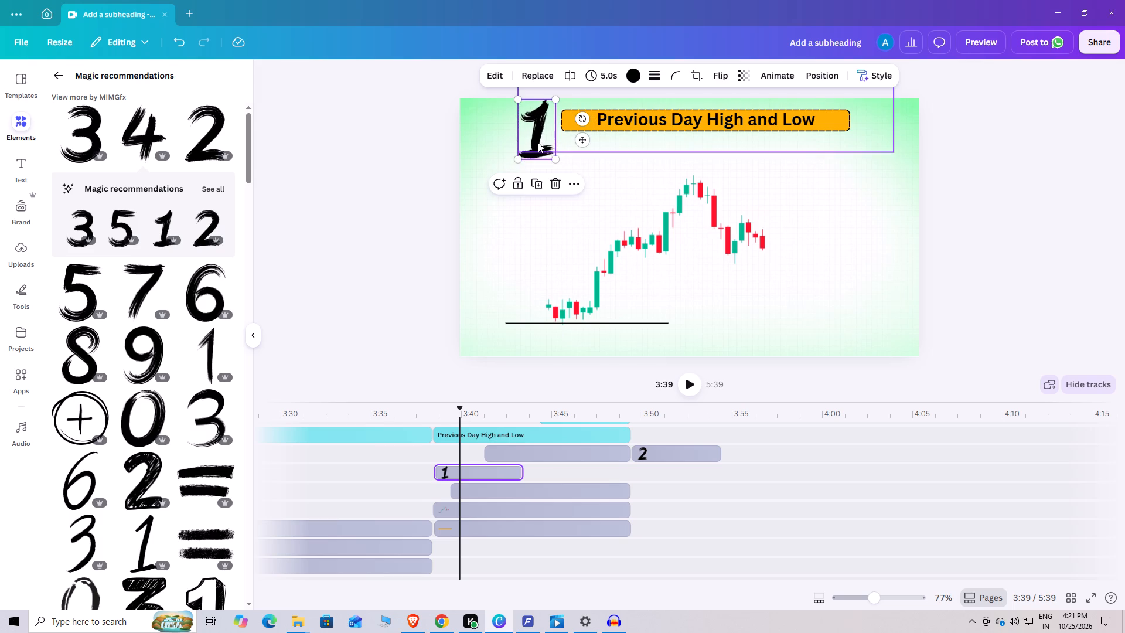
pyautogui.click(389, 210)
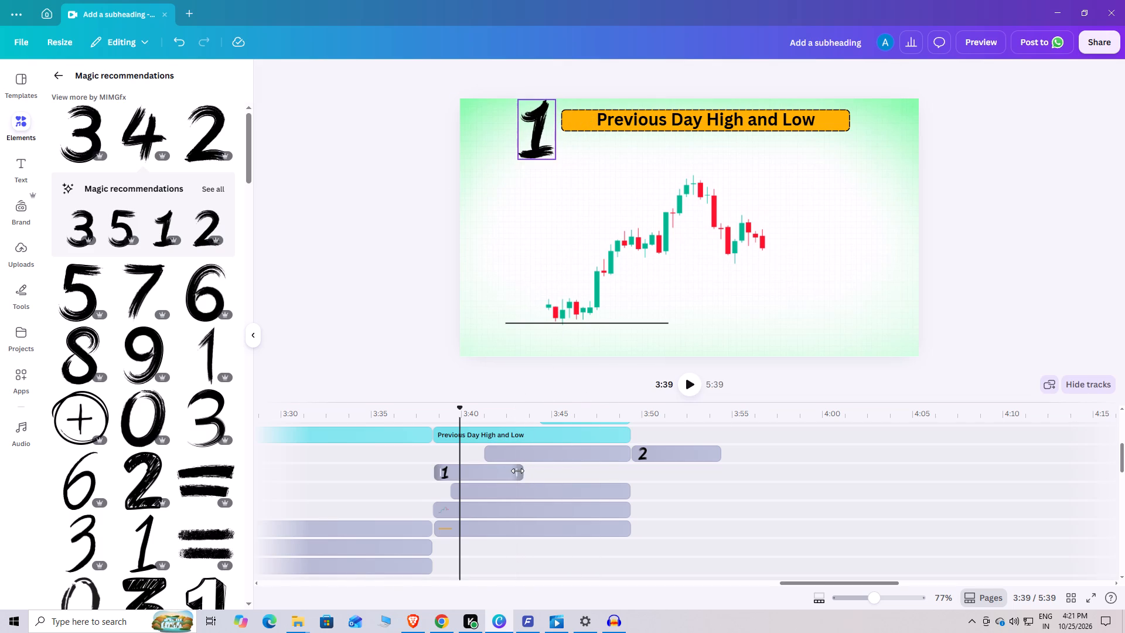
# Extend the brush-stroke 1 clip to 10.9 s so it lasts until the end of the Previous Day High and Low scene.
pyautogui.moveTo(517, 471); pyautogui.dragTo(621, 499)
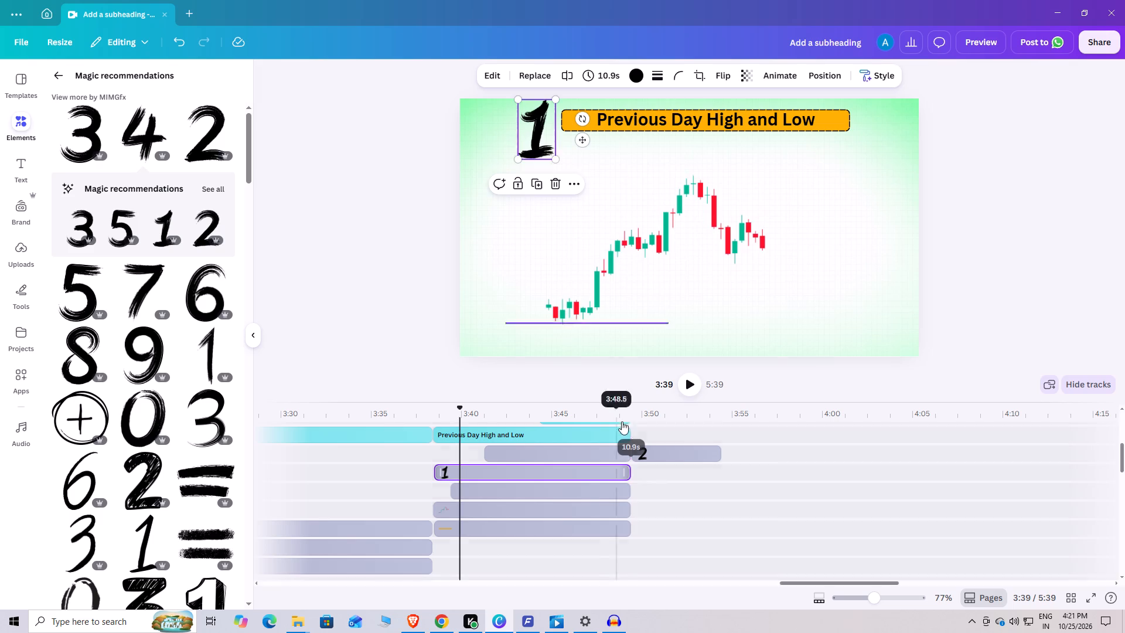
# Apply the Rise animation to the brush-stroke 1 and play the video past the end of its scene to preview it.
pyautogui.click(778, 77)
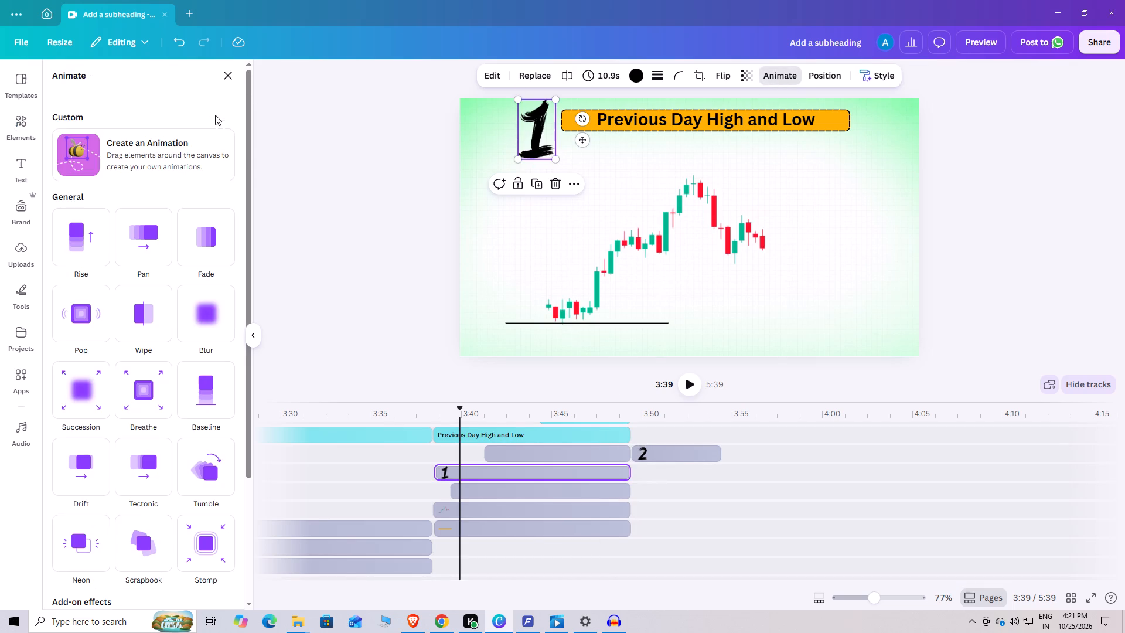
pyautogui.click(64, 250)
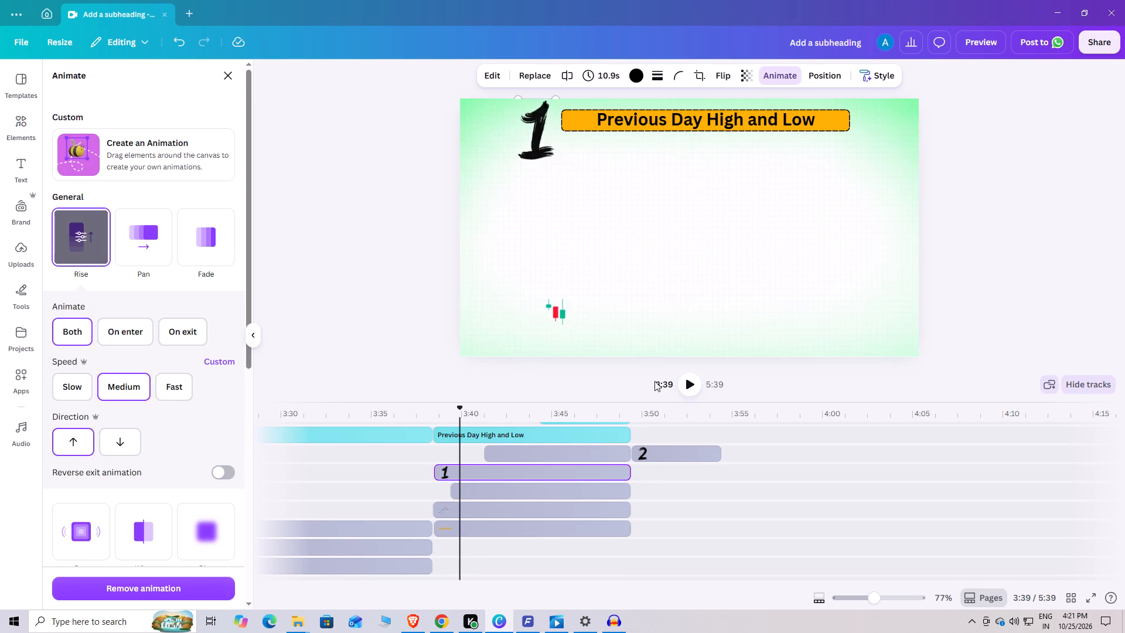
pyautogui.click(694, 388)
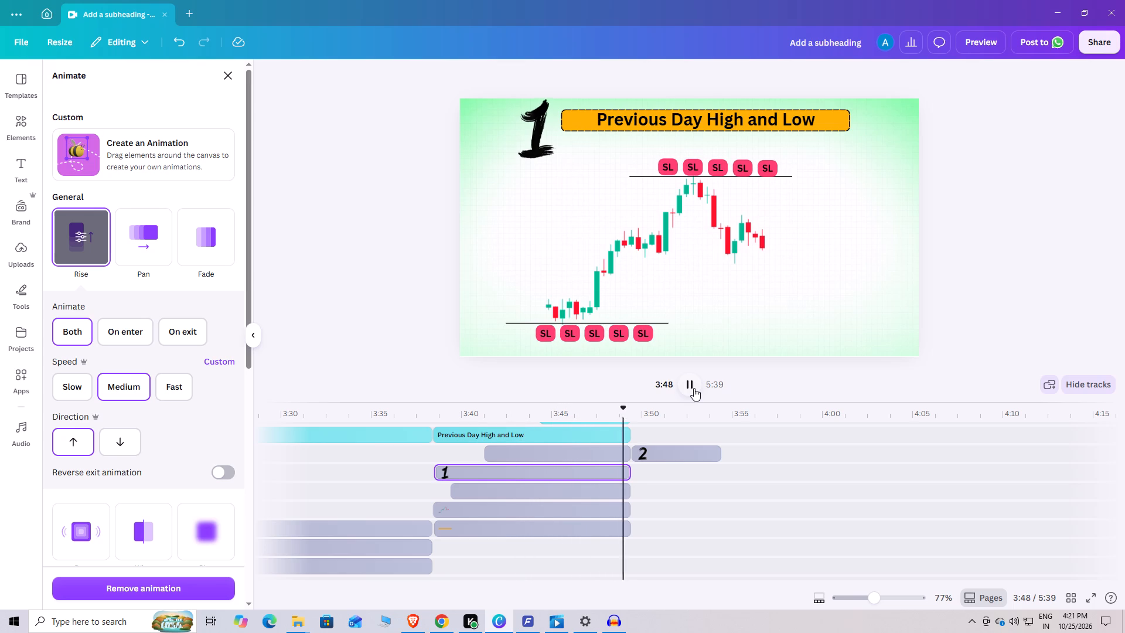
pyautogui.click(694, 388)
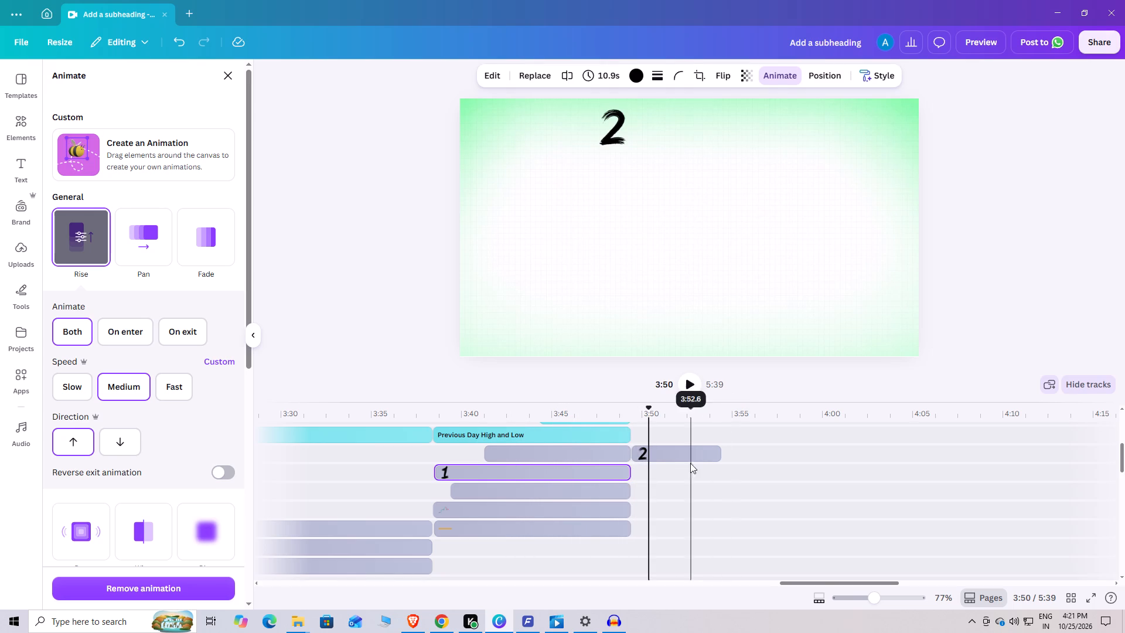
# Enlarge the brush-stroke 2 slightly in the scene after Previous Day High and Low.
pyautogui.click(686, 457)
pyautogui.moveTo(625, 144); pyautogui.dragTo(645, 167)
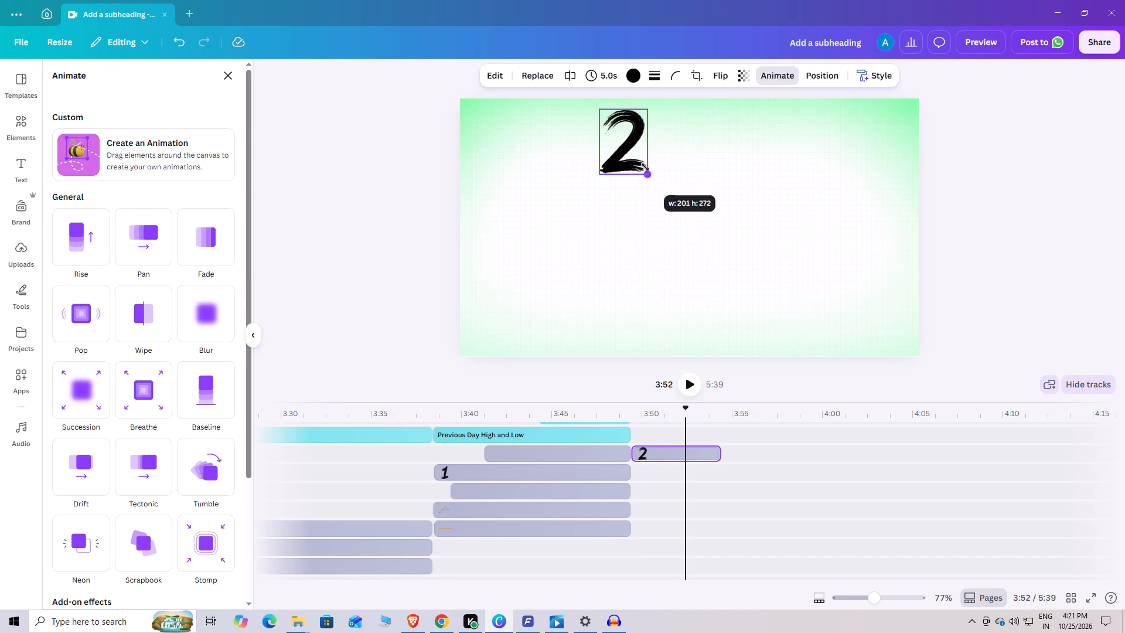
pyautogui.moveTo(645, 167); pyautogui.dragTo(639, 144)
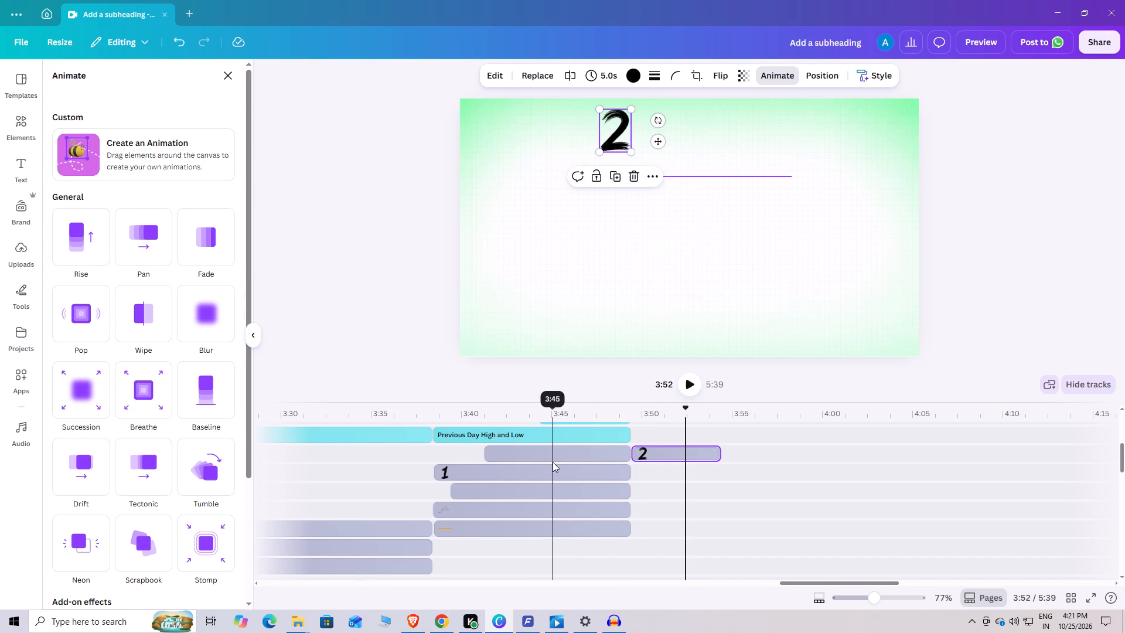
# Overlap the 2 clip with the end of the Previous Day High and Low scene, and match the 2's position and size to the 1.
pyautogui.click(551, 466)
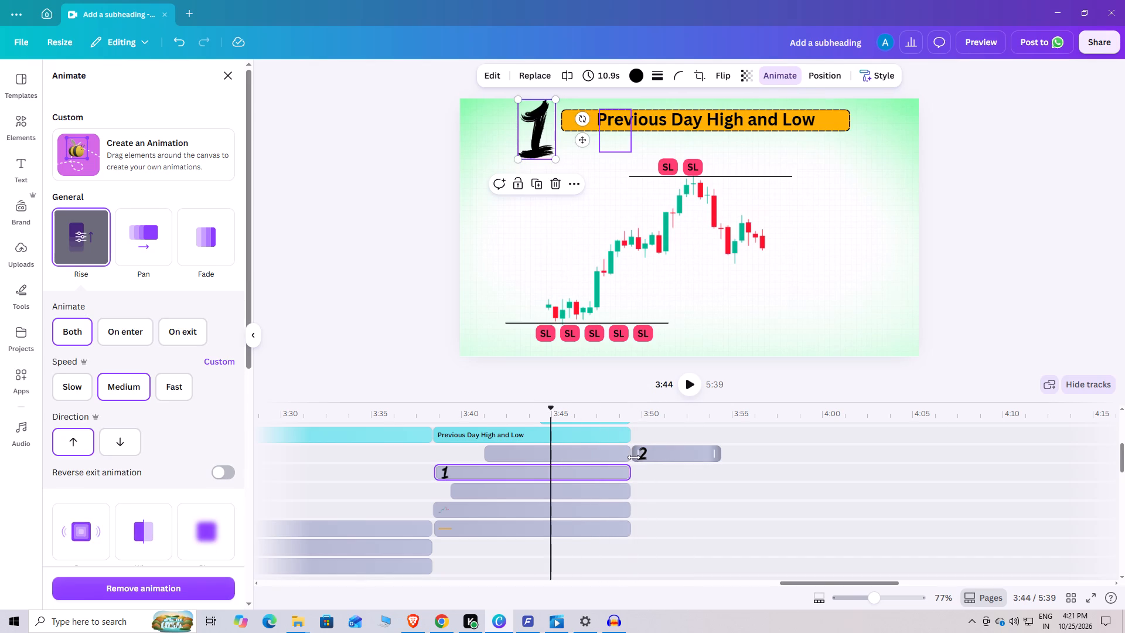
pyautogui.moveTo(647, 454); pyautogui.dragTo(639, 452)
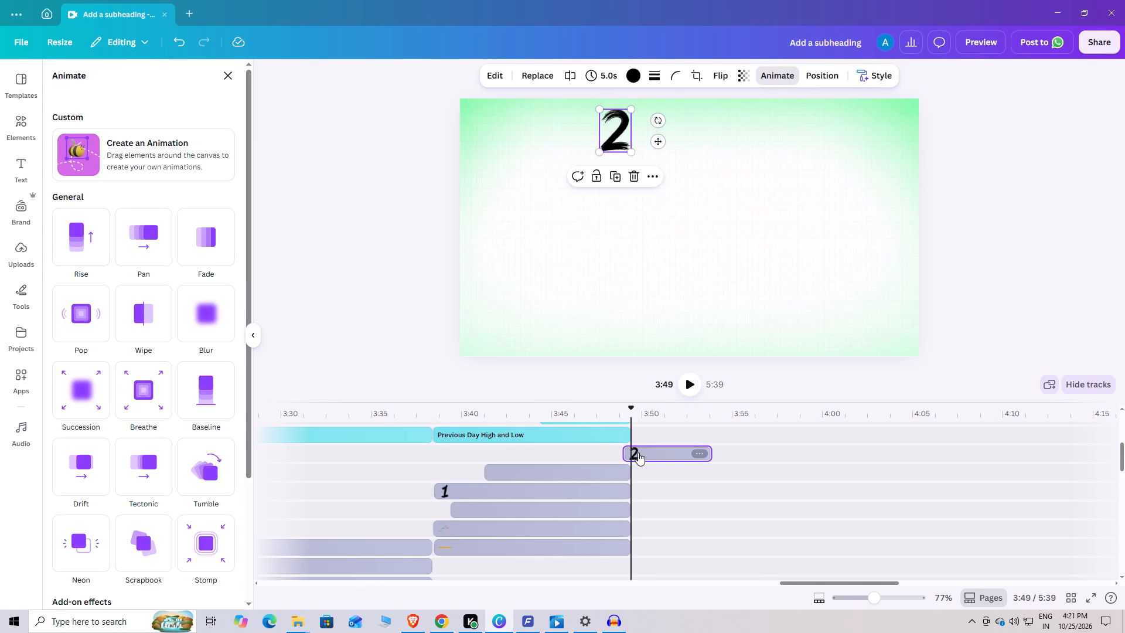
pyautogui.moveTo(633, 408); pyautogui.dragTo(627, 411)
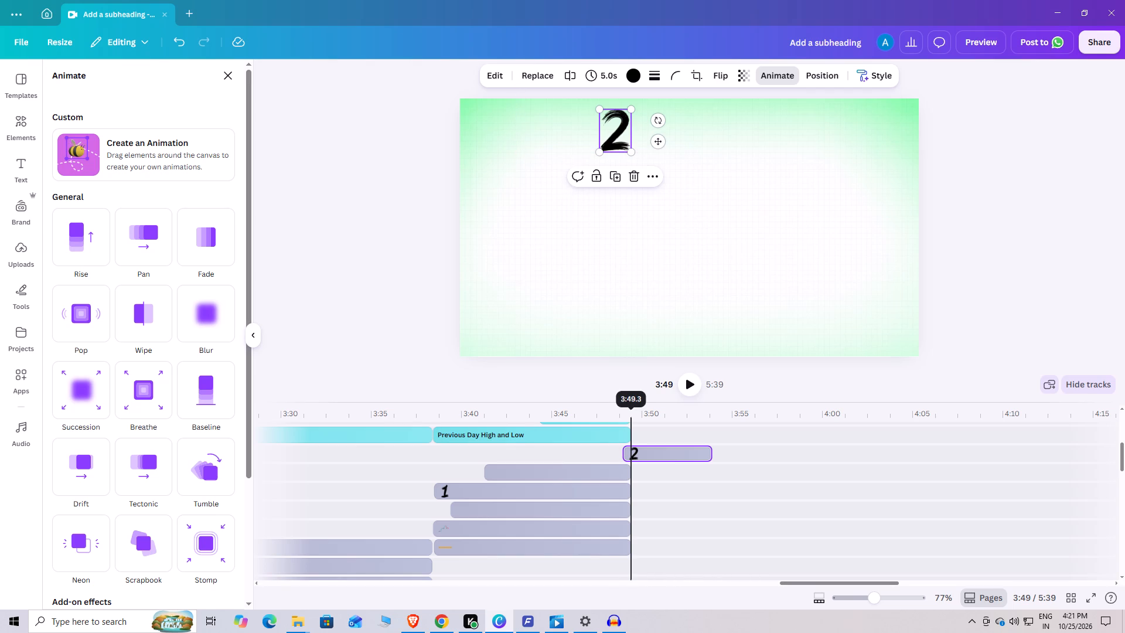
pyautogui.moveTo(627, 411); pyautogui.dragTo(626, 411)
pyautogui.click(613, 136)
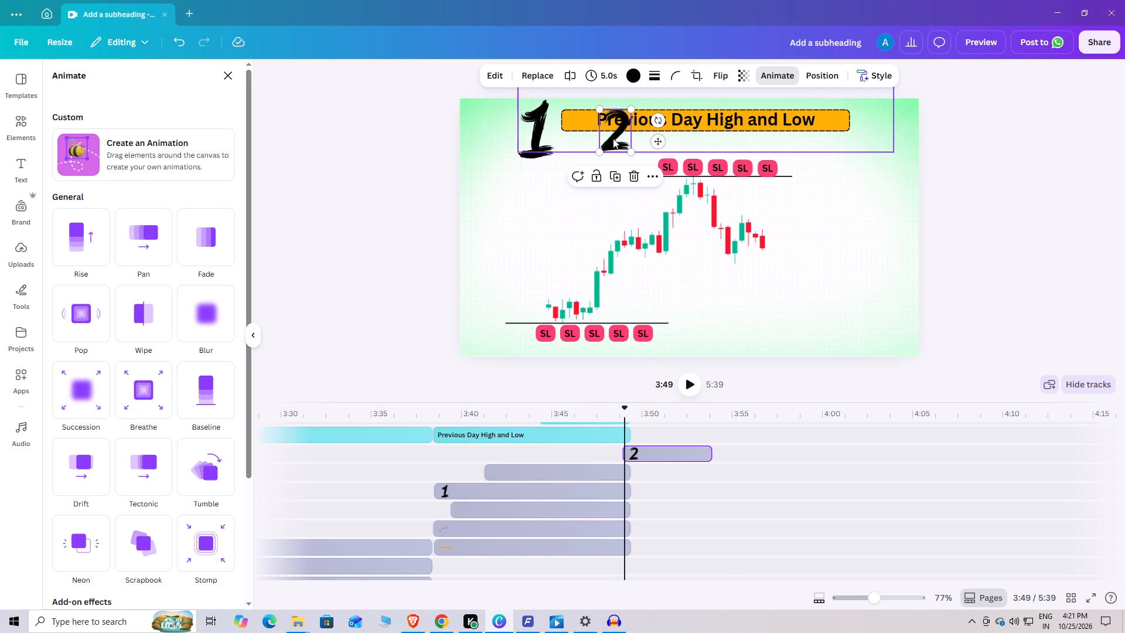
pyautogui.moveTo(615, 138); pyautogui.dragTo(524, 134)
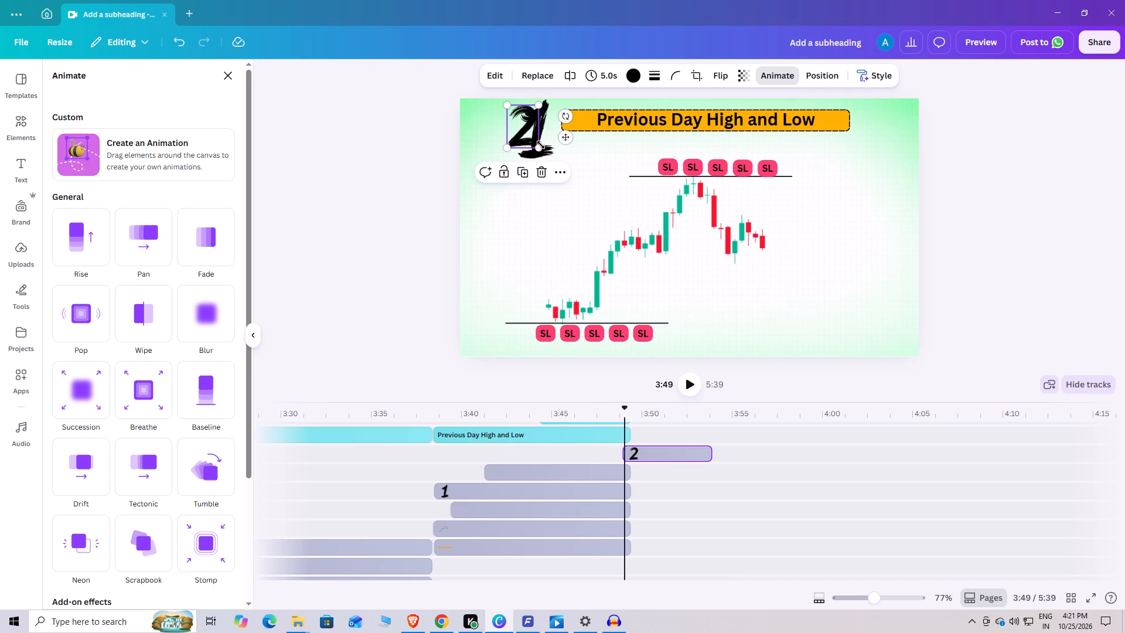
pyautogui.moveTo(540, 145); pyautogui.dragTo(551, 157)
pyautogui.click(527, 141)
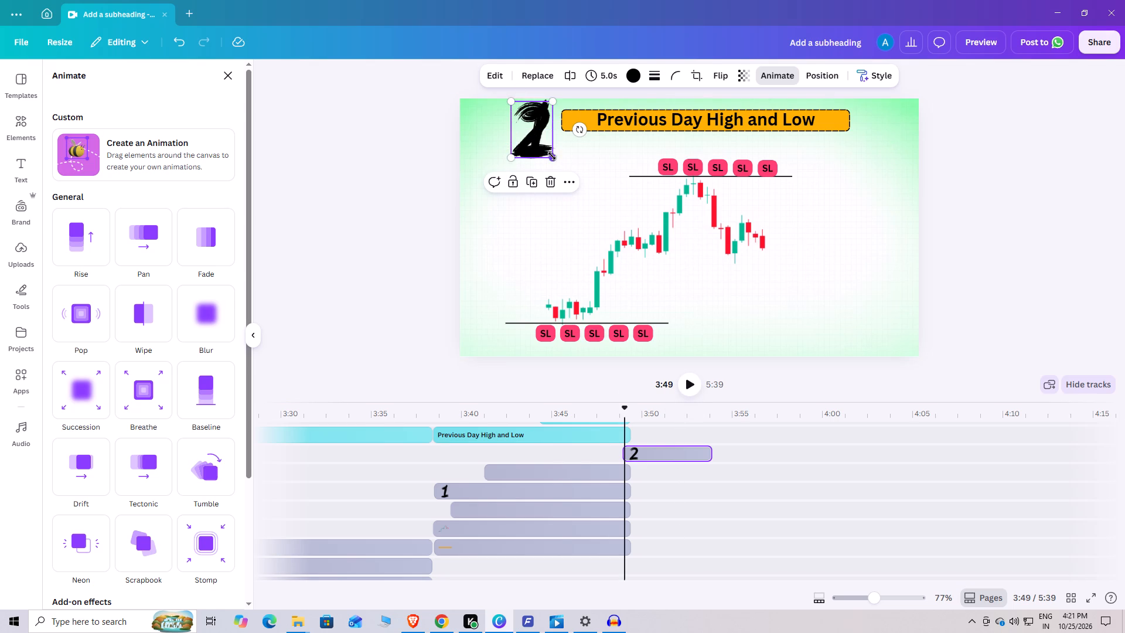
pyautogui.click(551, 156)
pyautogui.click(529, 137)
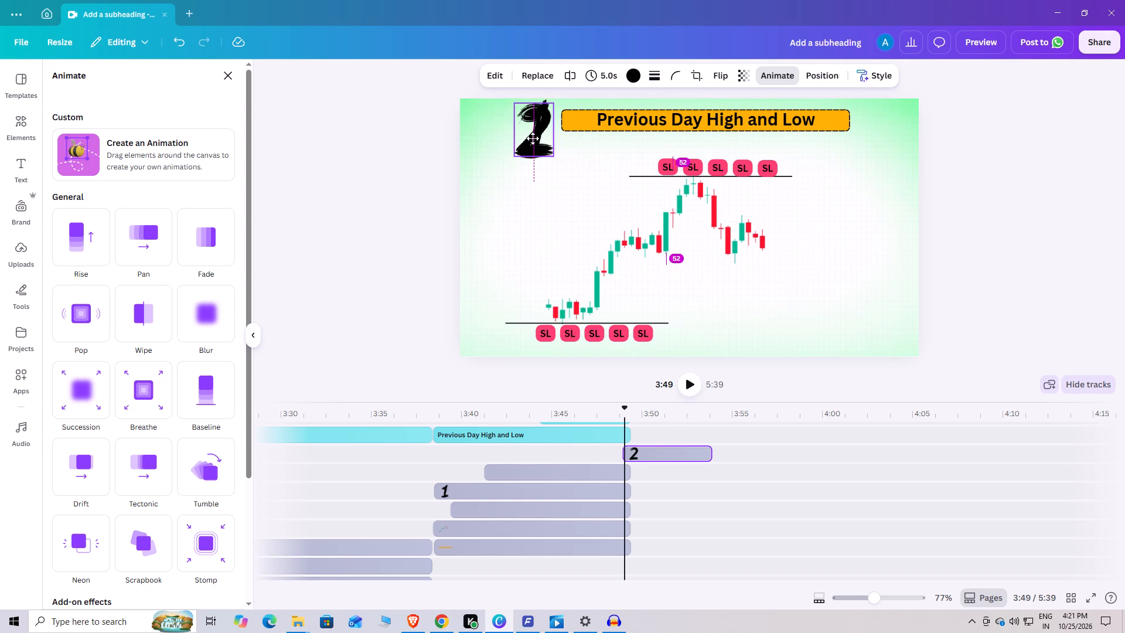
# Move the 2 clip back on the timeline so it starts right where the Previous Day High and Low scene ends.
pyautogui.click(686, 379)
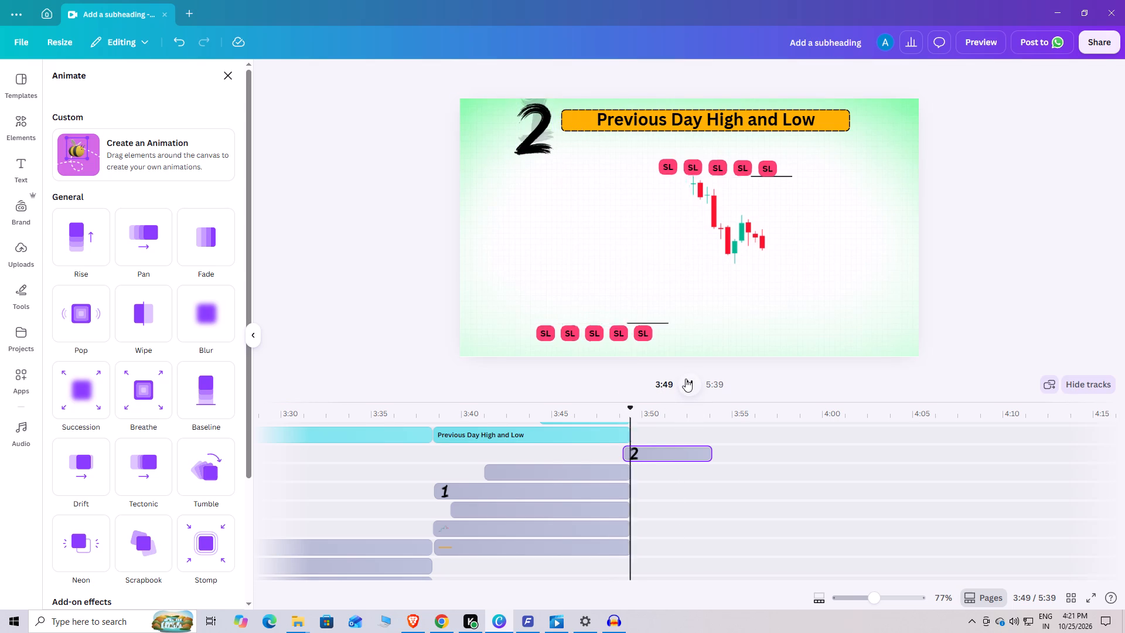
pyautogui.moveTo(657, 452); pyautogui.dragTo(664, 451)
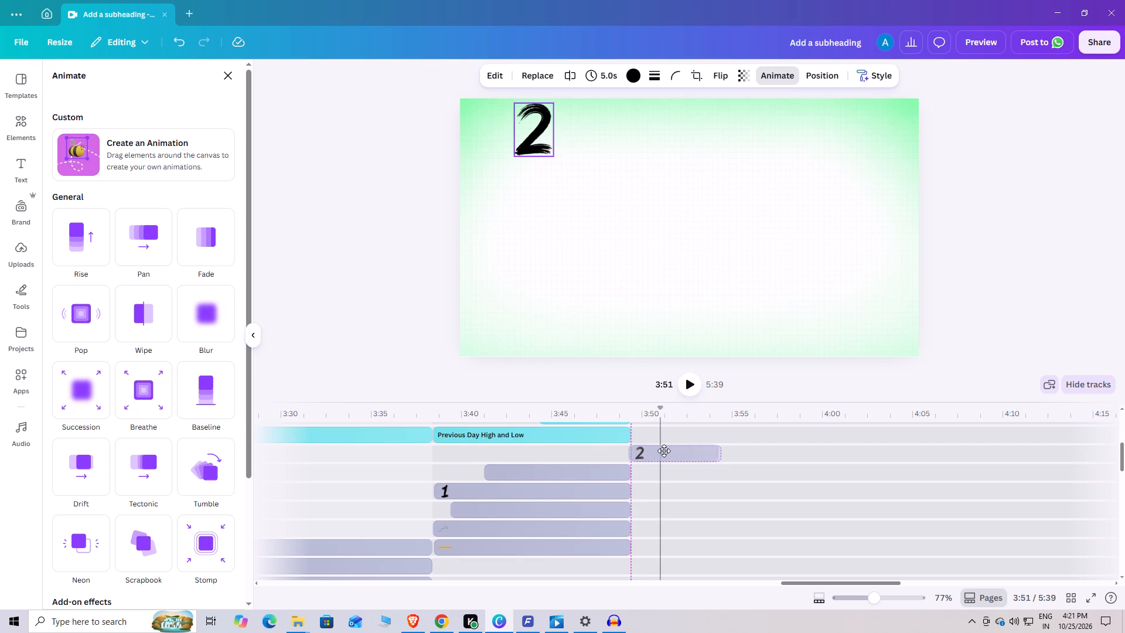
pyautogui.moveTo(664, 451); pyautogui.dragTo(667, 451)
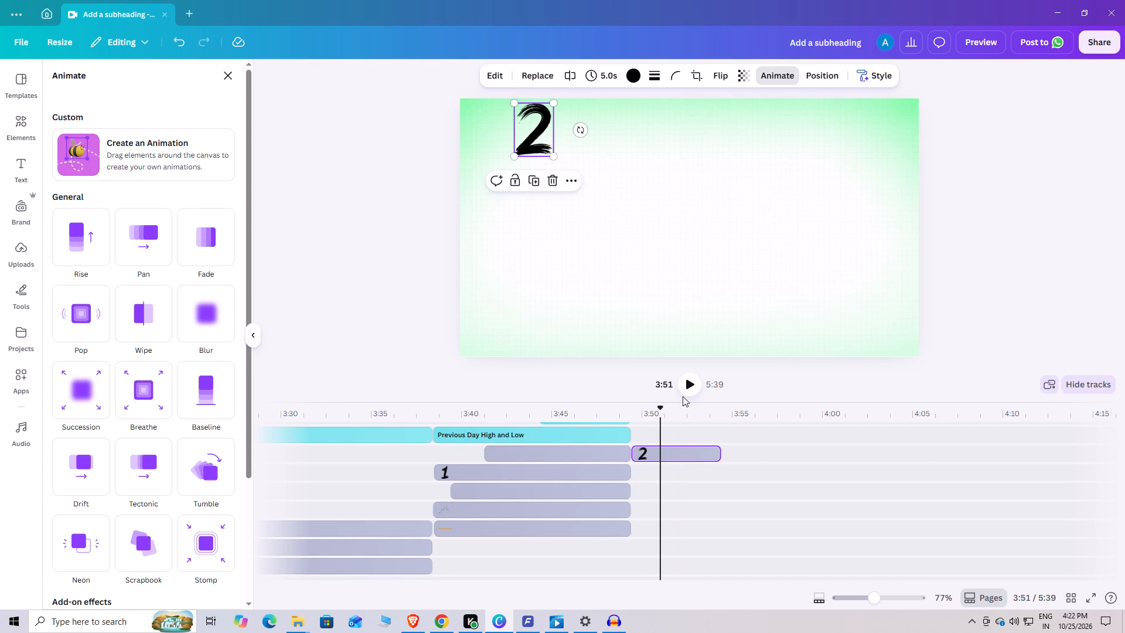
# Open the Windows power options.
pyautogui.click(0, 632)
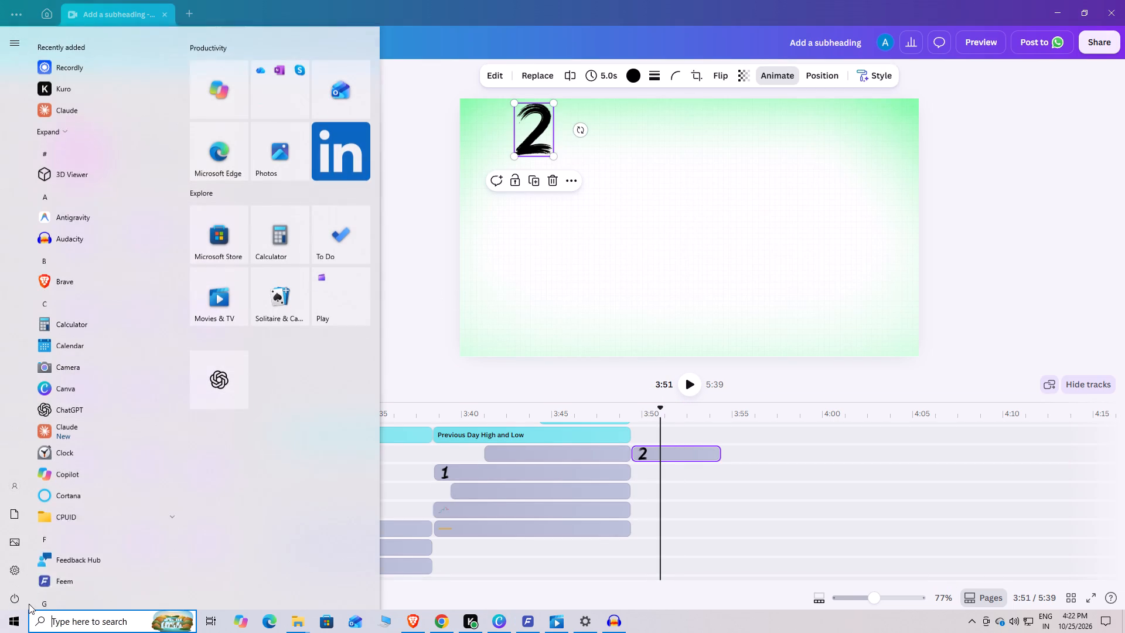
pyautogui.click(12, 598)
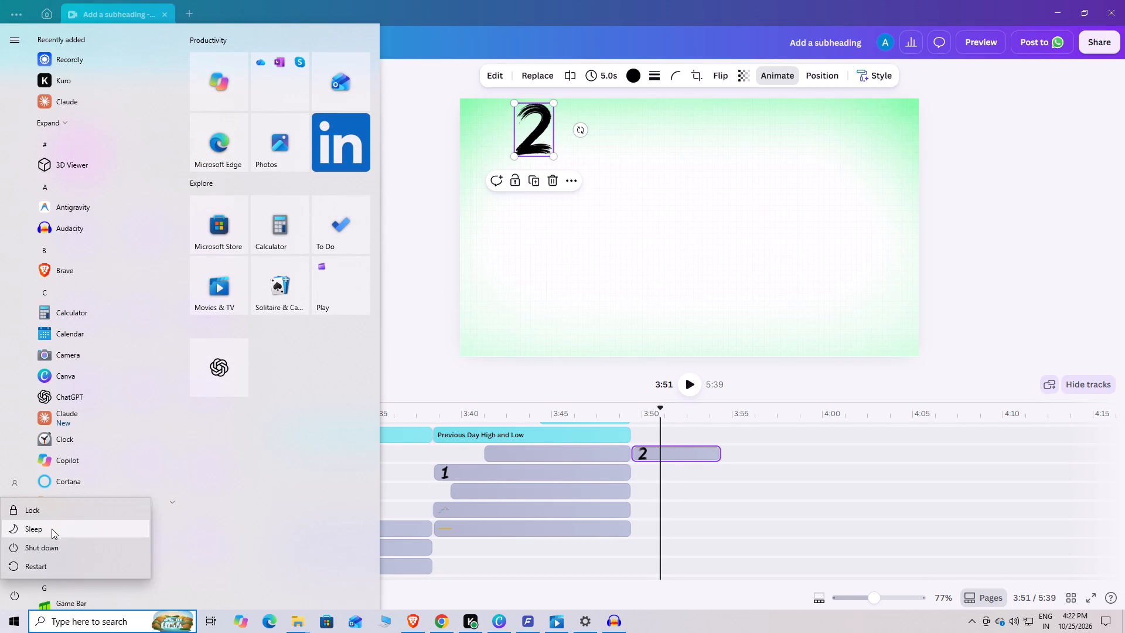